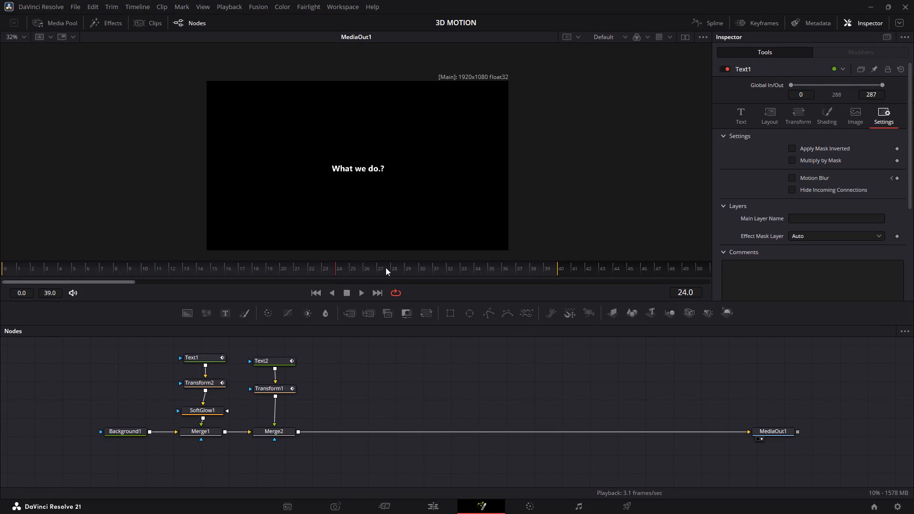
Play back the title animation and step frame by frame around frames 21 to 24 to check the "What we do.?" text.
key("space")
key("space")
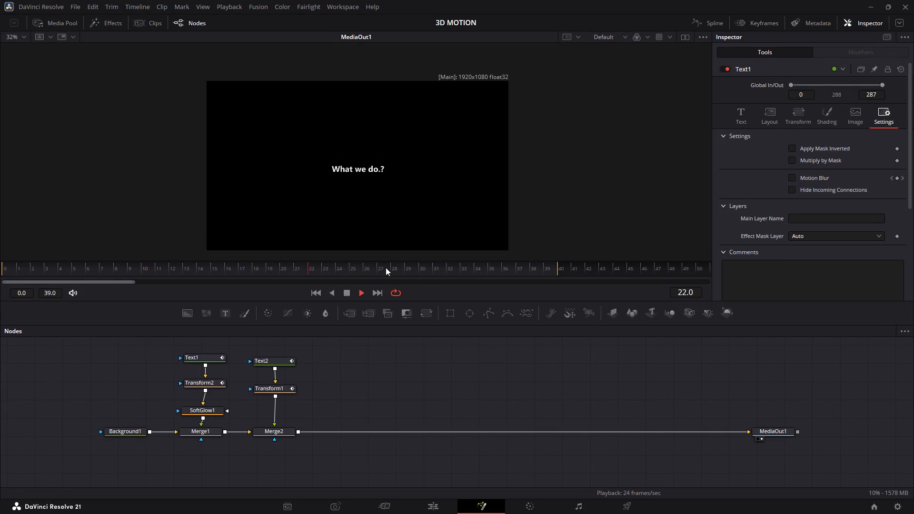
key("space")
key("space")
key("Right")
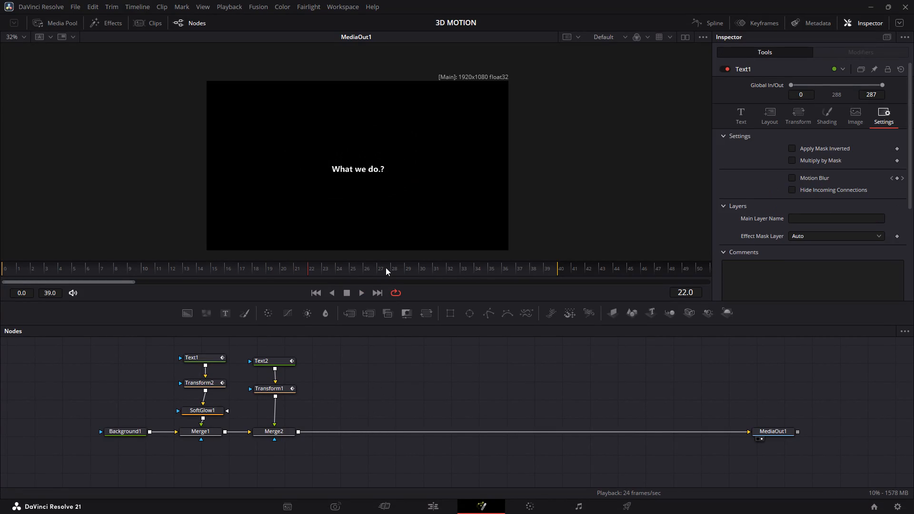
key("Right")
key("Left")
key("Left")
key("Left")
key("Right")
key("Right")
key("Right")
key("Right")
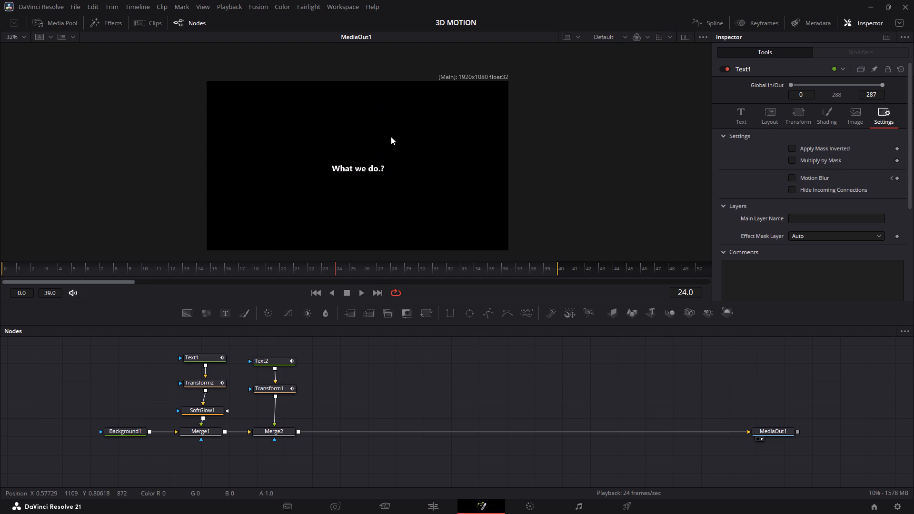
Open the Templates category of the effects library.
left_click(112, 23)
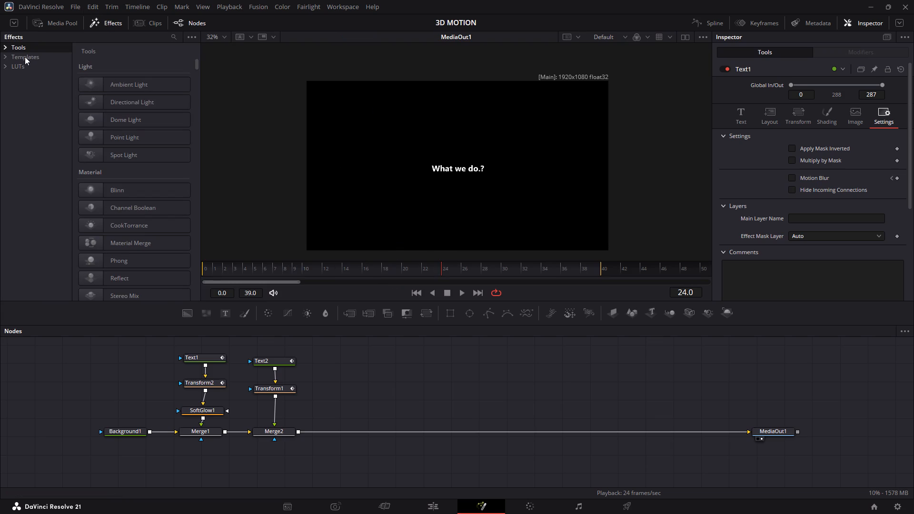
left_click(25, 57)
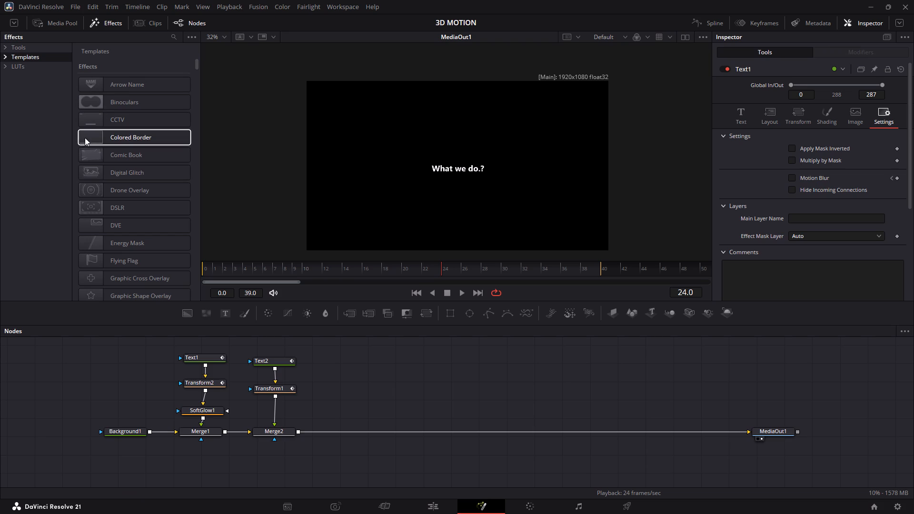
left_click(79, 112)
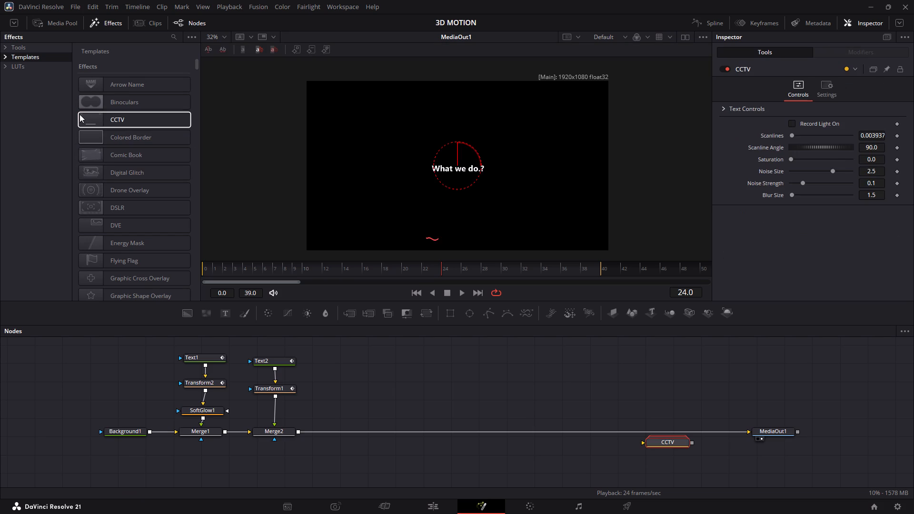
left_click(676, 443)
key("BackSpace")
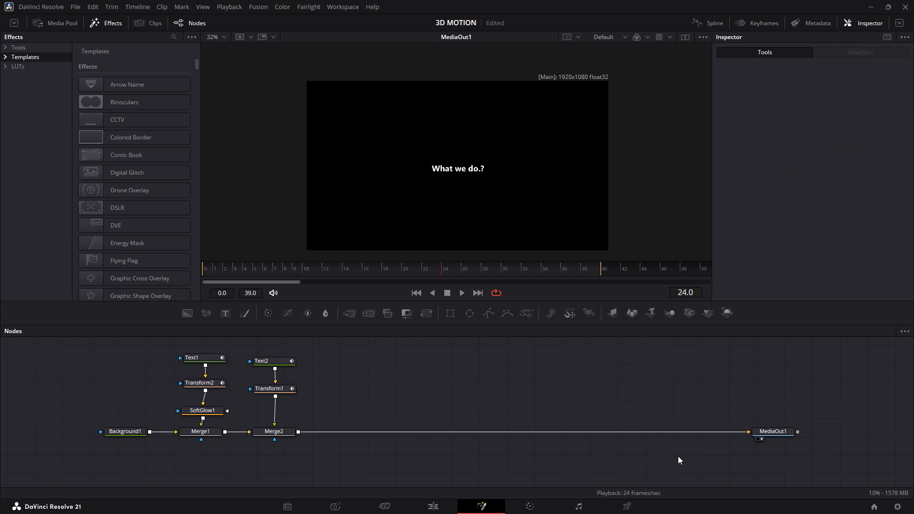
Add the Path Layout template to the node graph and merge its output over Merge2, ahead of MediaOut1.
scroll(175, 189, "down", 3)
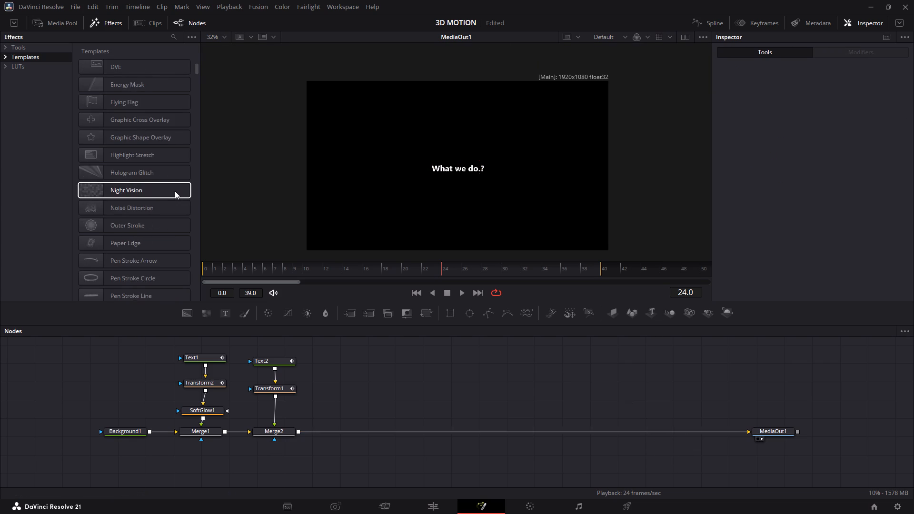
scroll(175, 191, "down", 4)
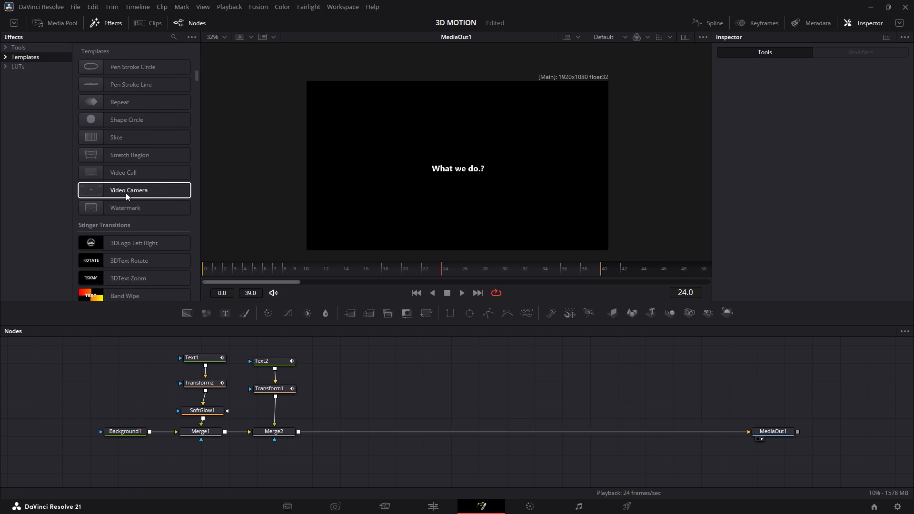
scroll(120, 194, "down", 15)
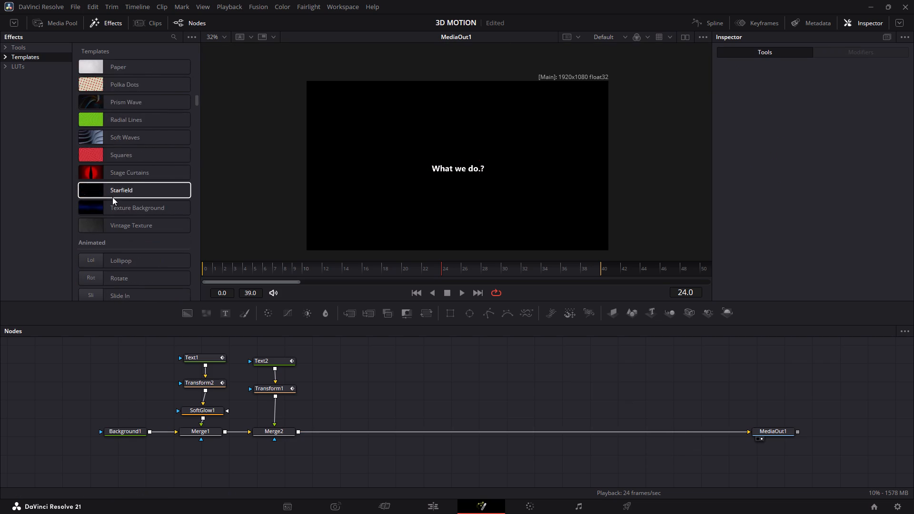
scroll(112, 197, "down", 15)
scroll(112, 197, "down", 7)
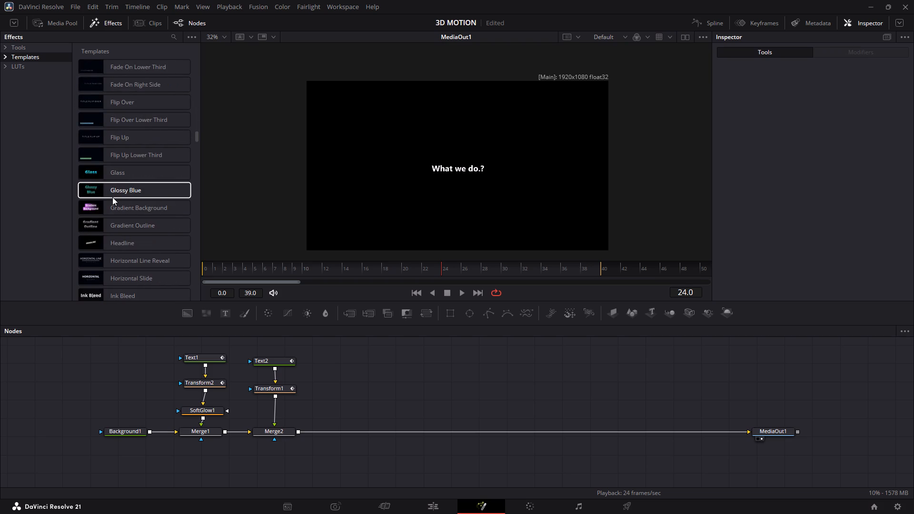
scroll(112, 197, "up", 3)
scroll(112, 197, "down", 17)
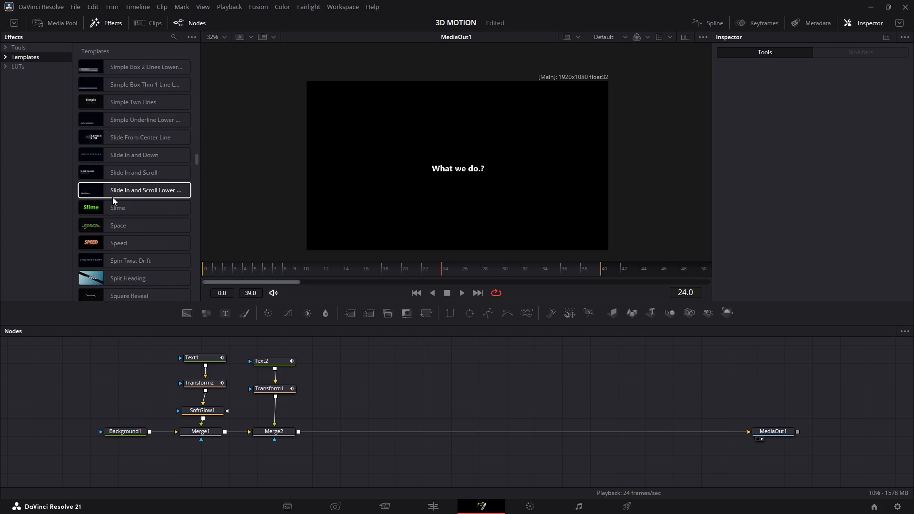
scroll(112, 197, "down", 18)
scroll(114, 197, "down", 19)
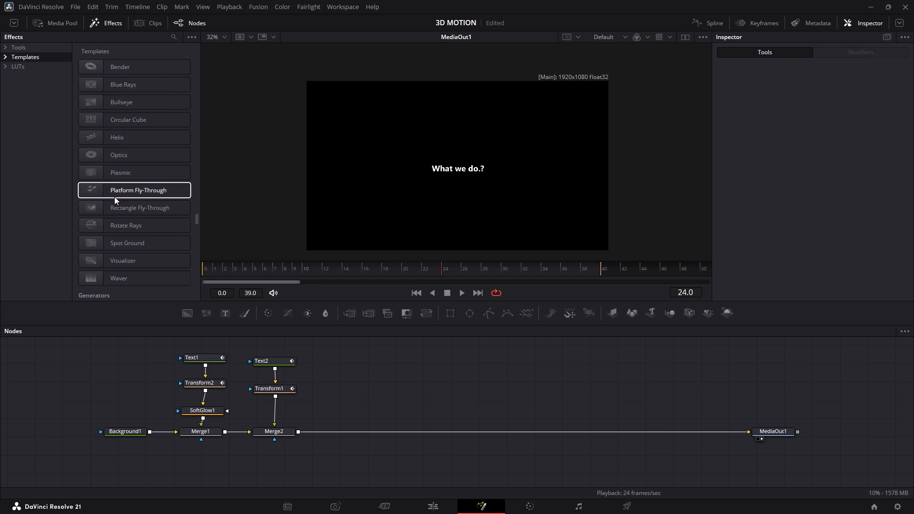
scroll(114, 197, "down", 20)
scroll(114, 197, "down", 8)
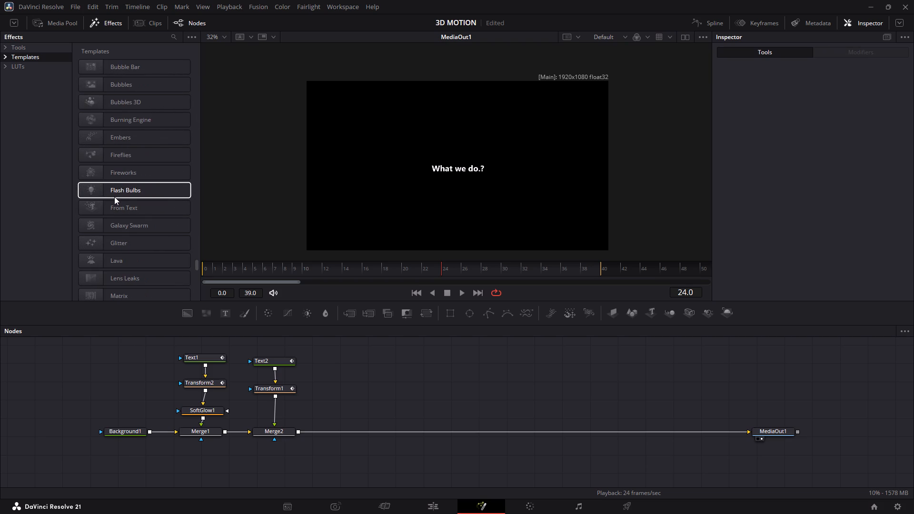
scroll(114, 197, "down", 2)
scroll(114, 197, "up", 1)
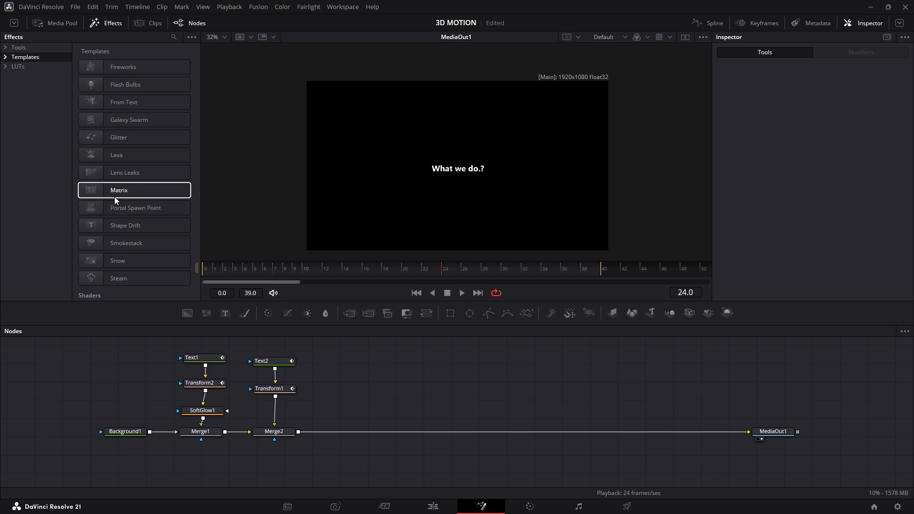
scroll(114, 197, "down", 8)
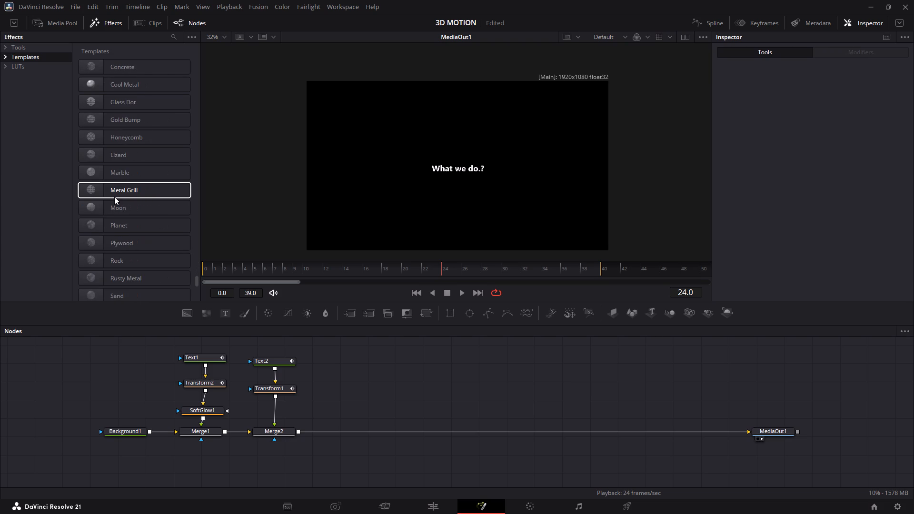
scroll(114, 197, "down", 8)
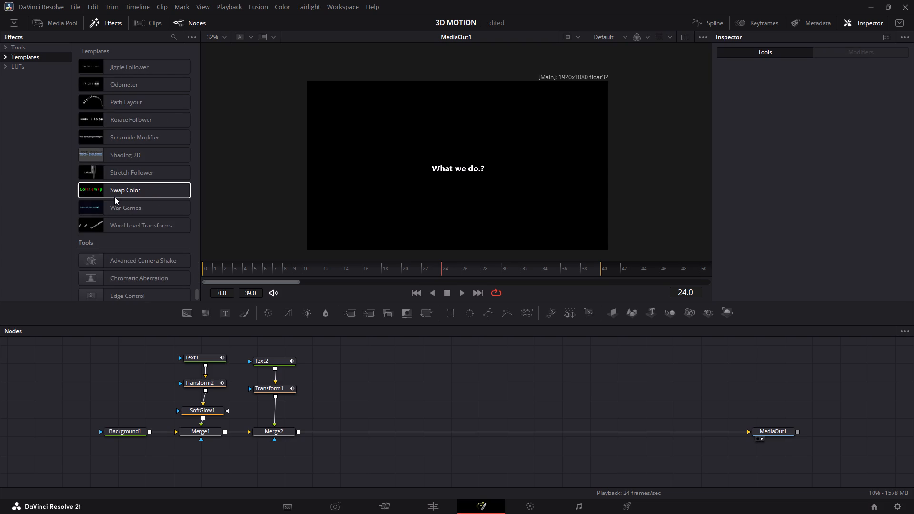
left_click_drag(82, 100, 249, 380)
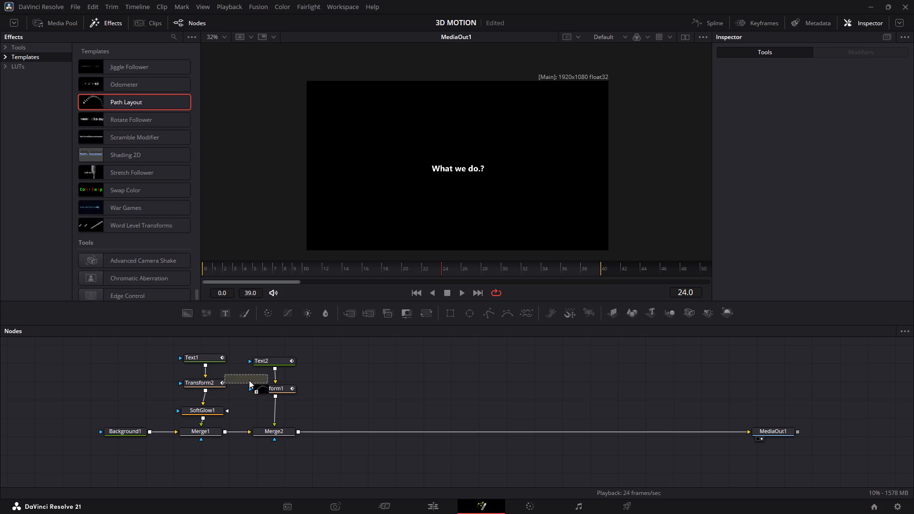
left_click_drag(249, 380, 360, 366)
left_click_drag(384, 365, 298, 425)
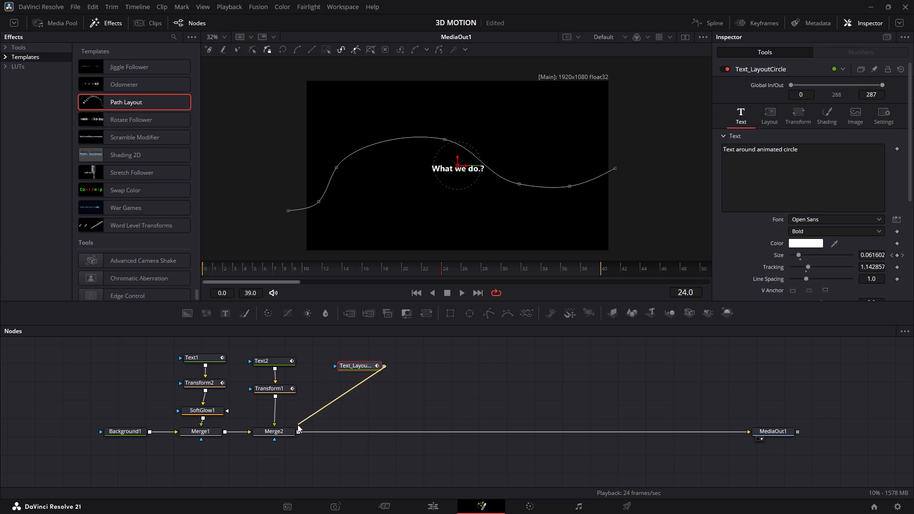
left_click_drag(298, 425, 298, 430)
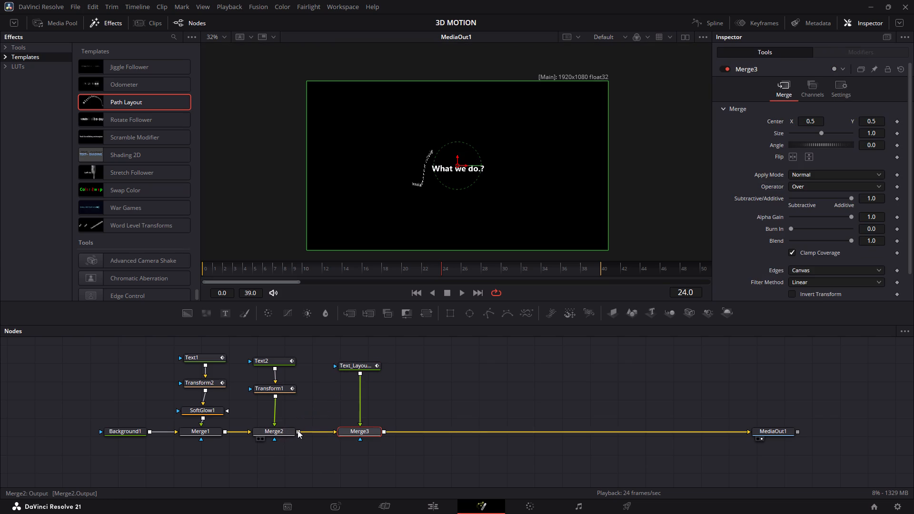
Replace the path layout node's placeholder text with "wayelora".
left_click(358, 365)
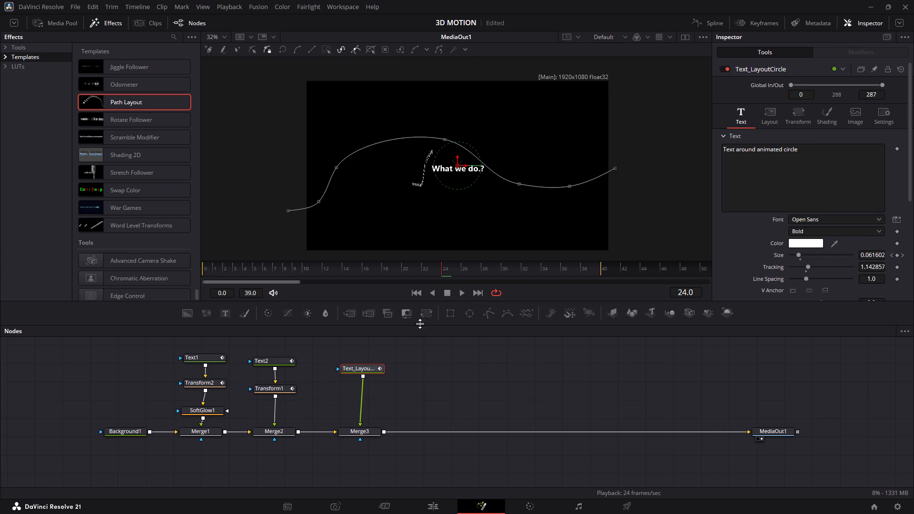
left_click(831, 169)
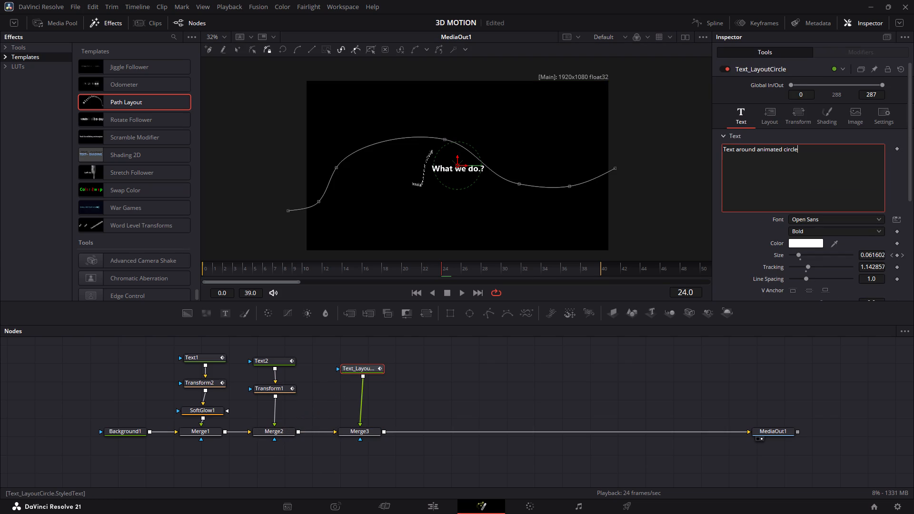
key("ctrl+BackSpace")
key("ctrl+BackSpace")
key("ctrl+BackSpace")
key("ctrl+BackSpace")
key("ctrl+BackSpace")
key("a")
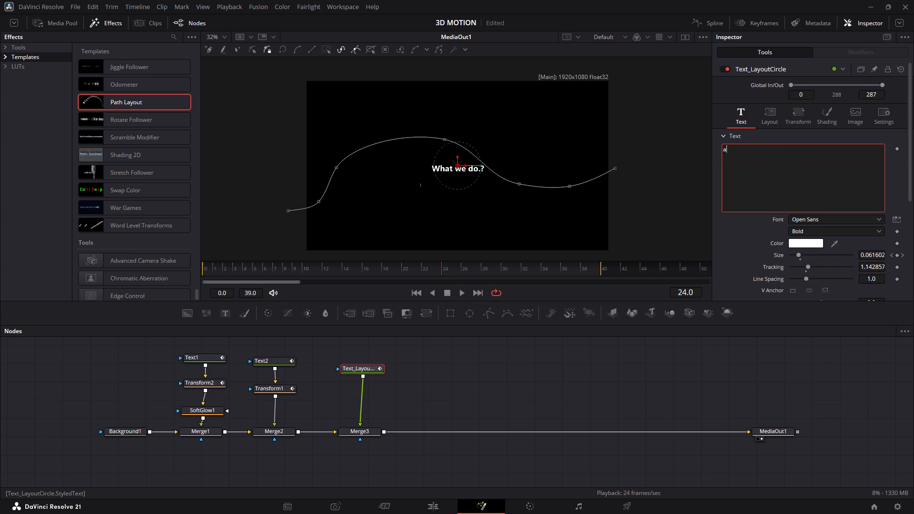
key("BackSpace")
key("BackSpace")
key("BackSpace")
key("BackSpace")
key("w")
type("ay")
type("elora")
left_click(633, 387)
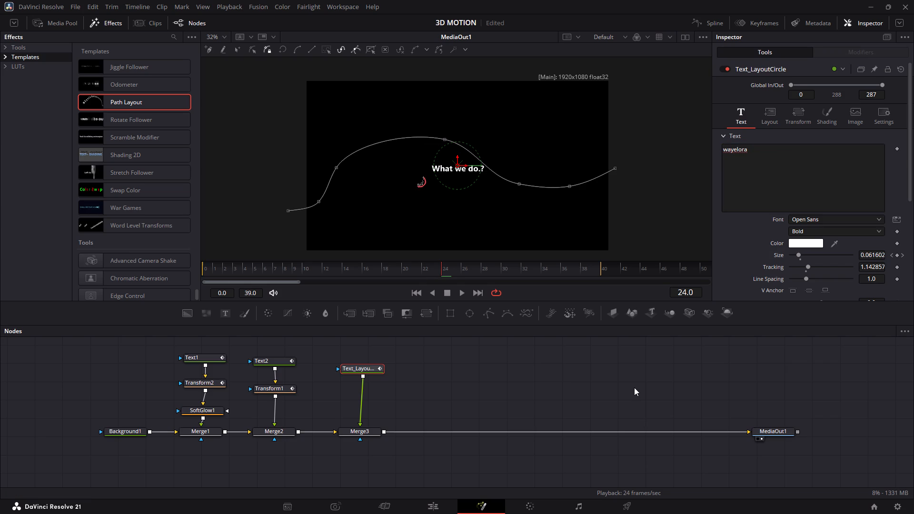
Play back the composition to check how the "wayelora" text moves along its path.
key("space")
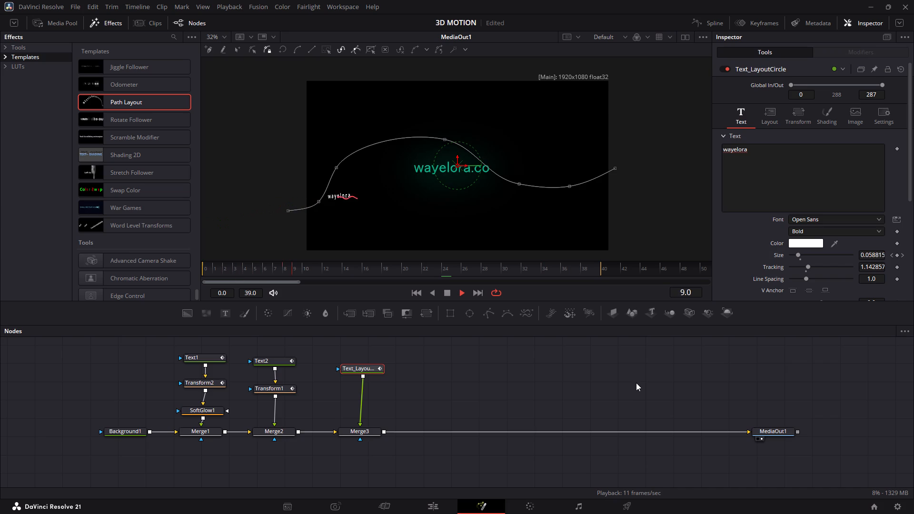
left_click_drag(636, 383, 636, 387)
left_click(636, 387)
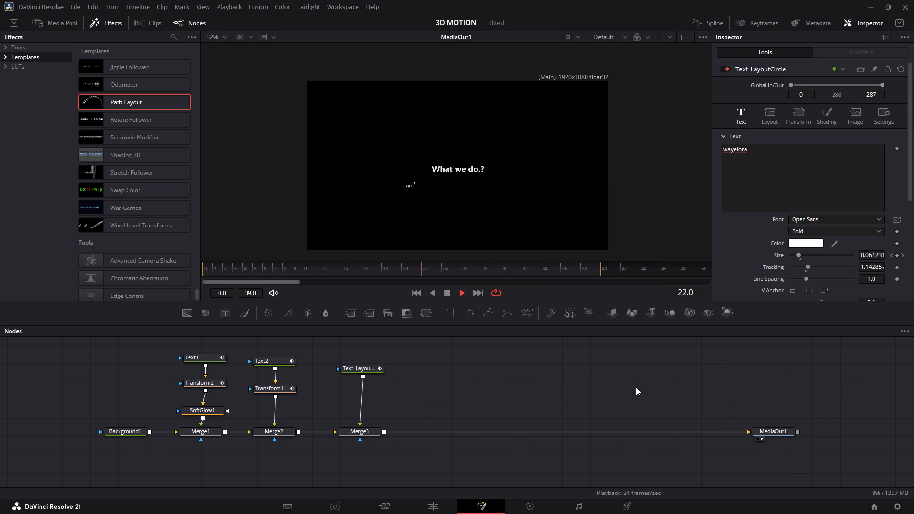
key("space")
key("space")
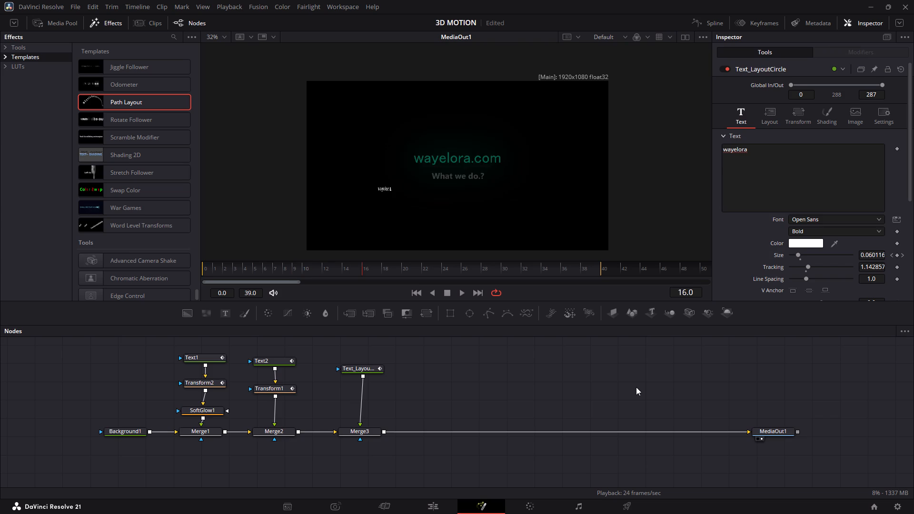
key("space")
Close the effects library to give the viewer its full width.
scroll(101, 152, "down", 1)
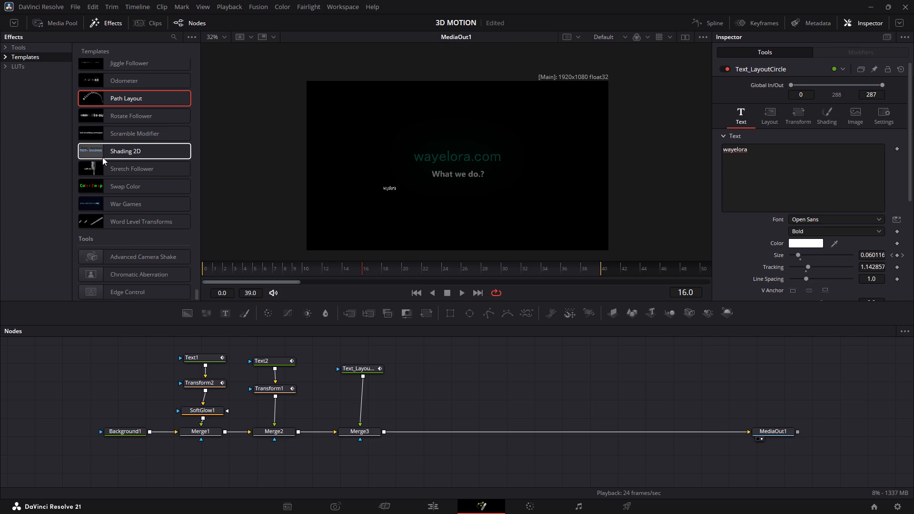
scroll(102, 157, "down", 4)
left_click(106, 23)
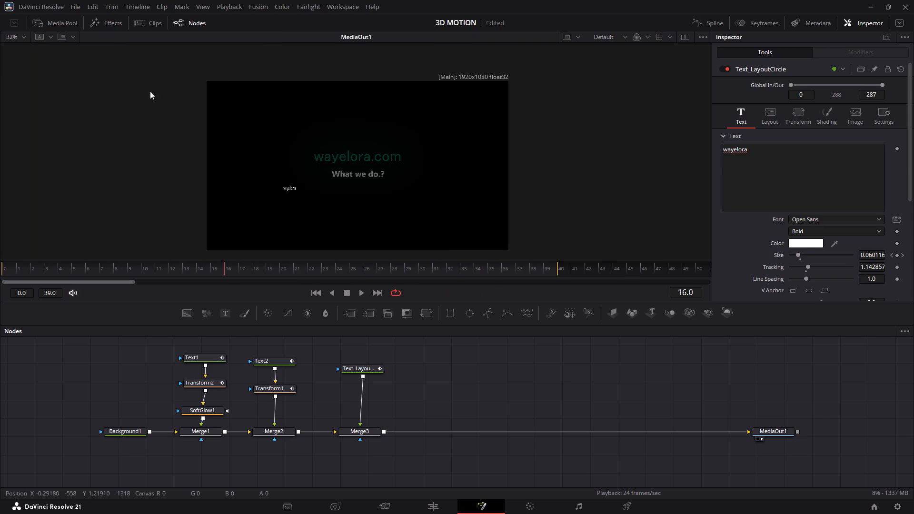
With the path layout text node selected, extend the end of the render range to frame 50.
left_click(358, 368)
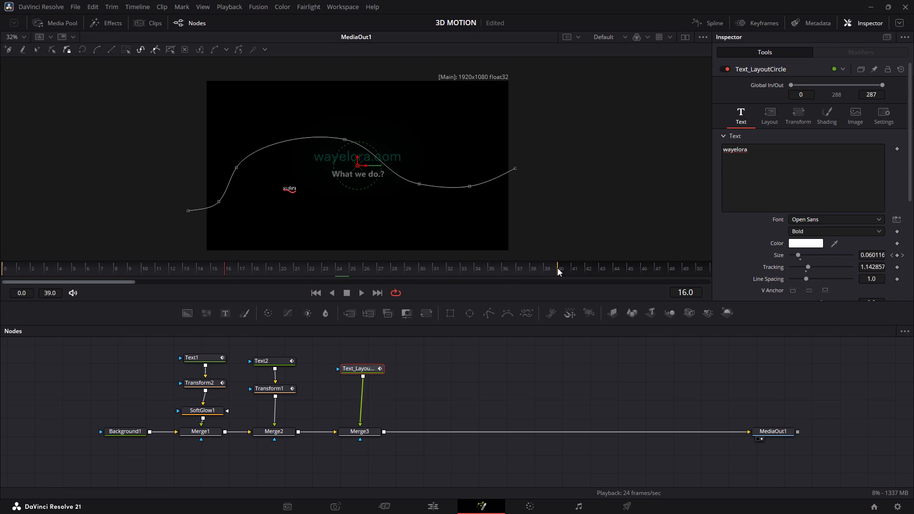
left_click_drag(557, 268, 732, 268)
Play back the composition to check the "wayelora" text's movement within the extended render range.
key("space")
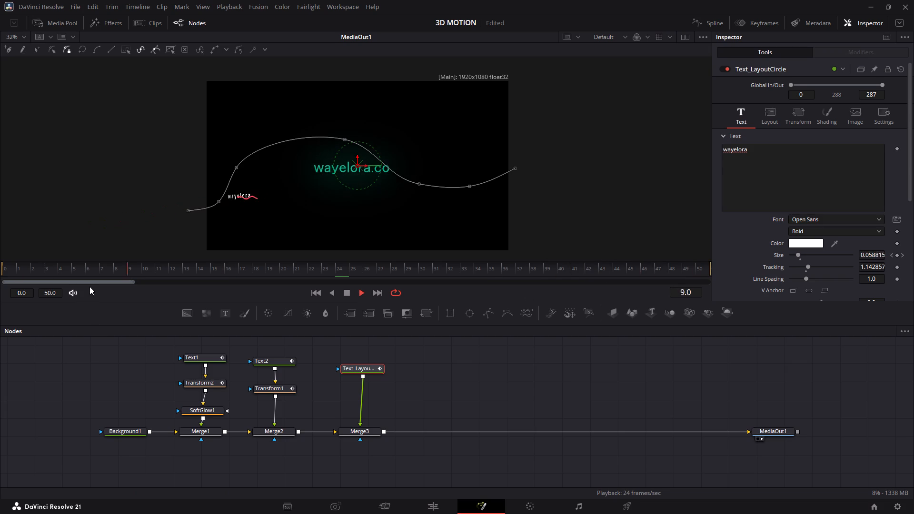
key("space")
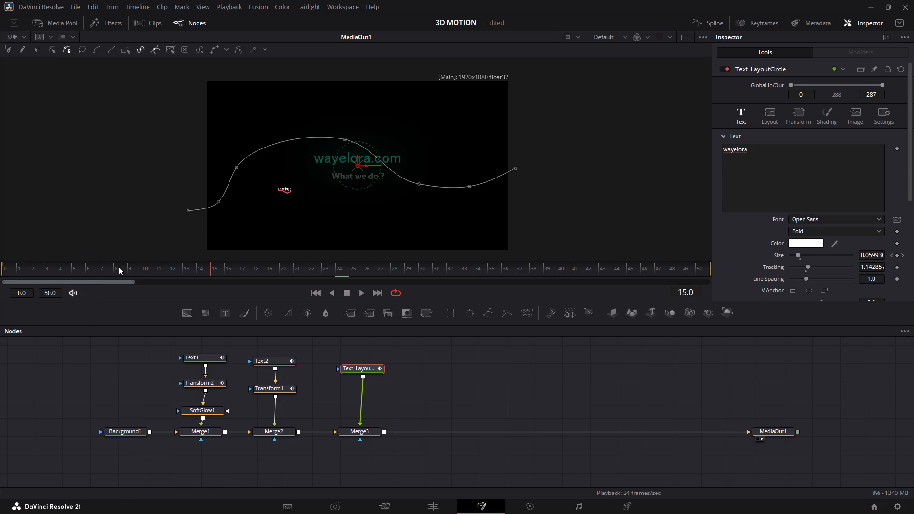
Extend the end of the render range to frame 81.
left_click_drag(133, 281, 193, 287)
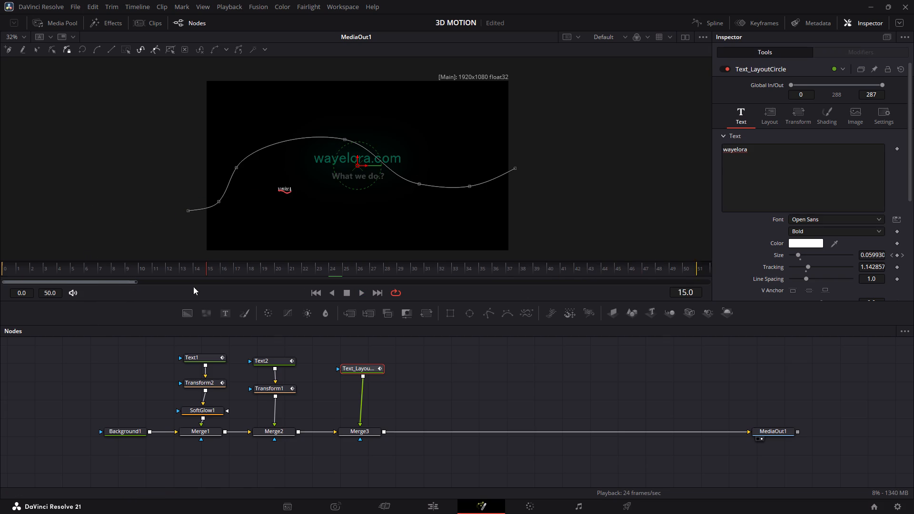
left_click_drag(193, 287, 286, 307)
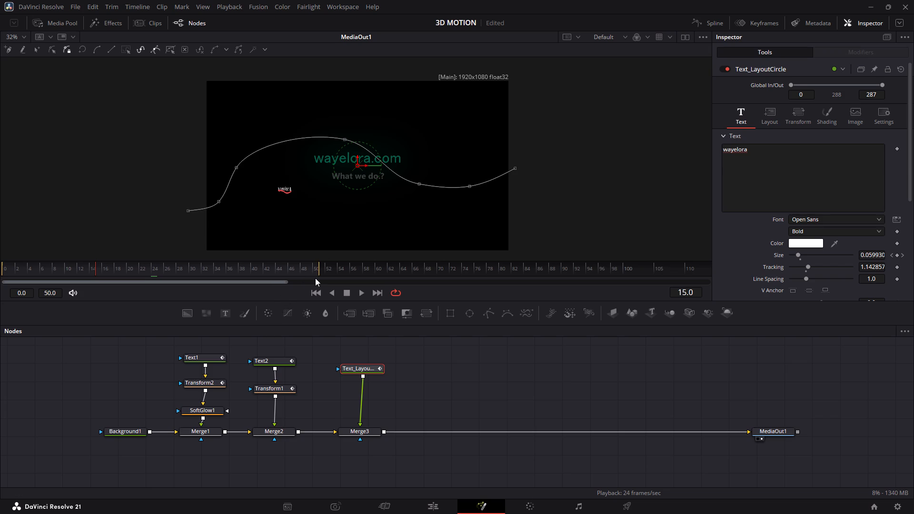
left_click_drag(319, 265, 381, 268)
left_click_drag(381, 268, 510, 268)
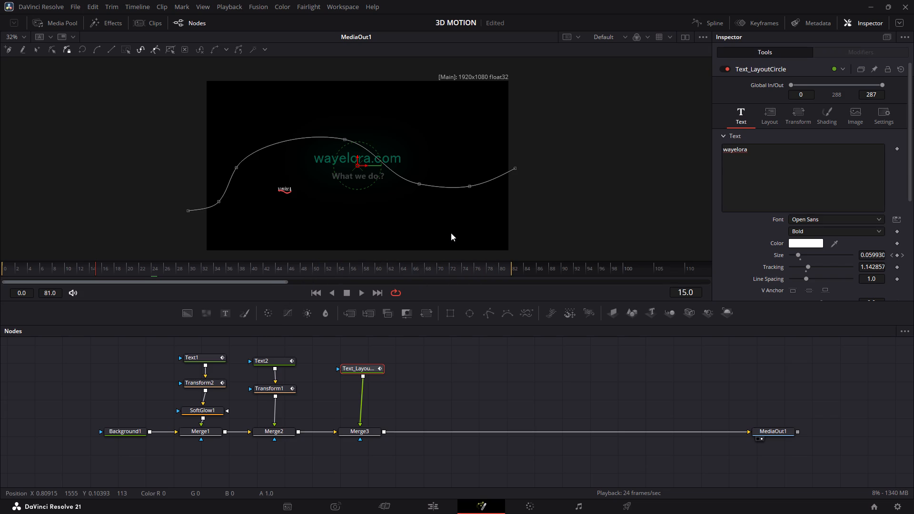
Play back the longer range repeatedly to examine how the "wayelora" text travels along its path.
key("space")
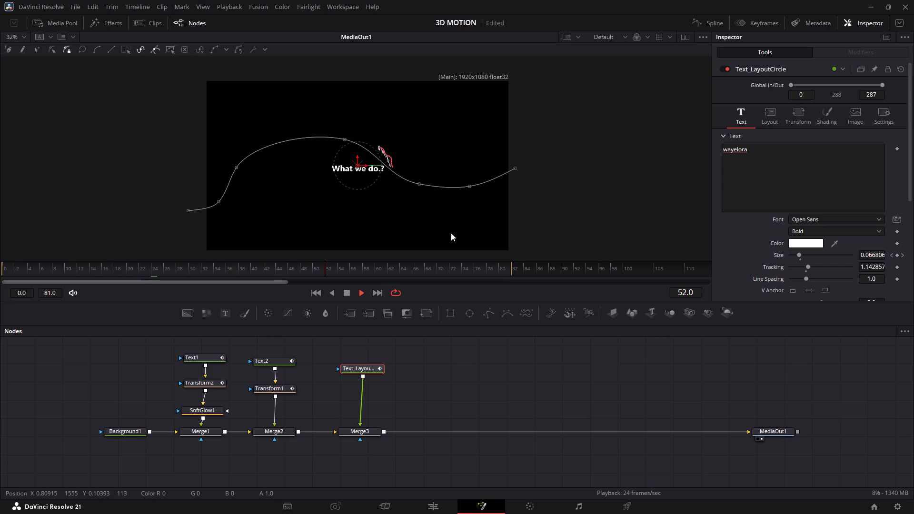
key("space")
key("space")
key("space")
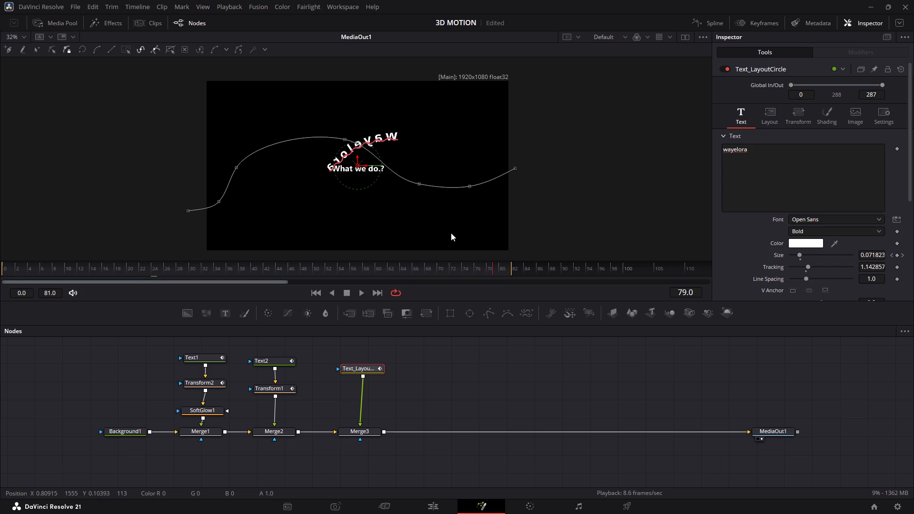
key("space")
key("space")
key("space")
key("space")
key("space")
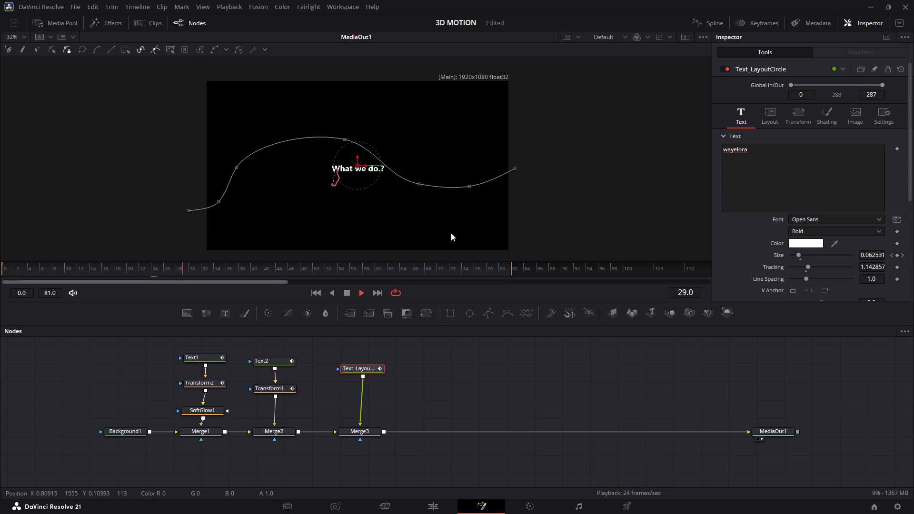
key("space")
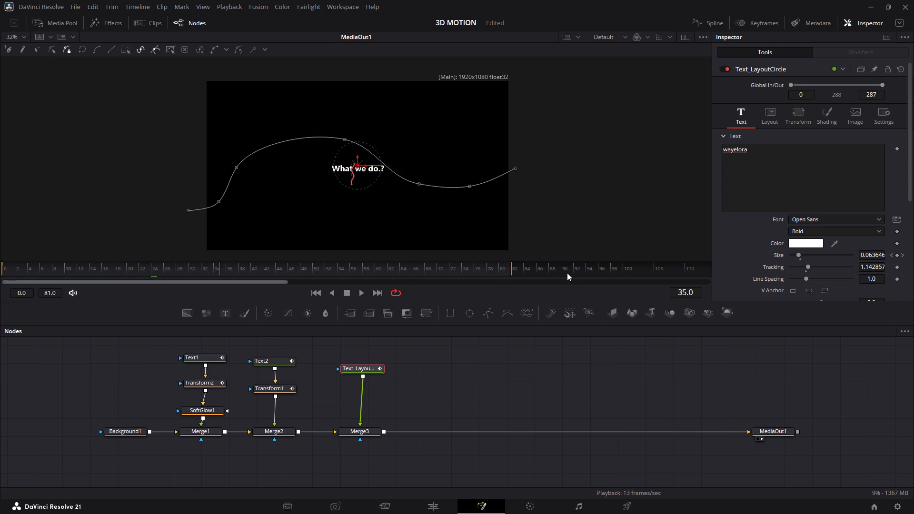
Delete the path layout text node and the Merge3 node that connected it to the composition.
left_click(371, 371)
key("BackSpace")
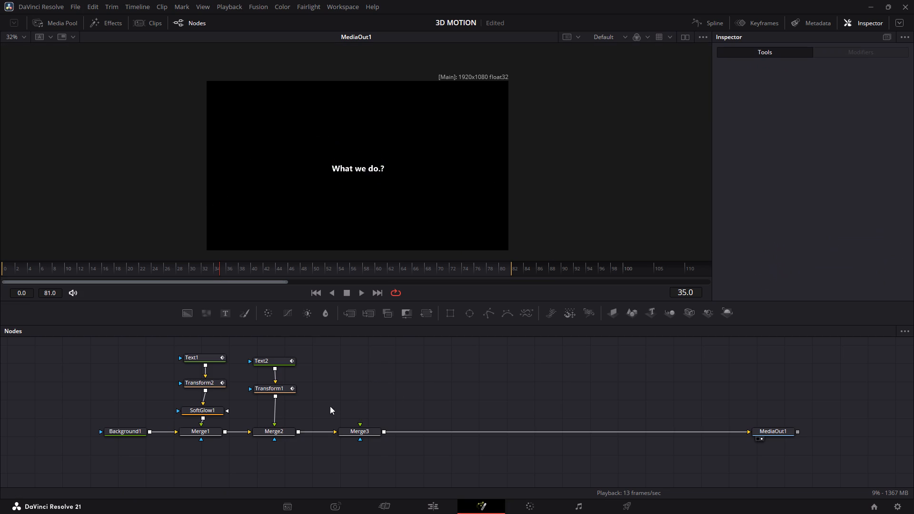
left_click(377, 431)
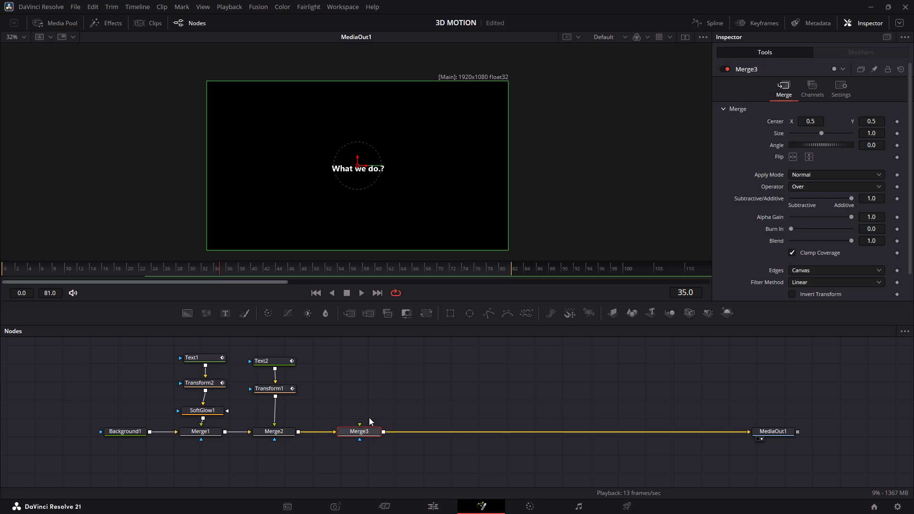
key("BackSpace")
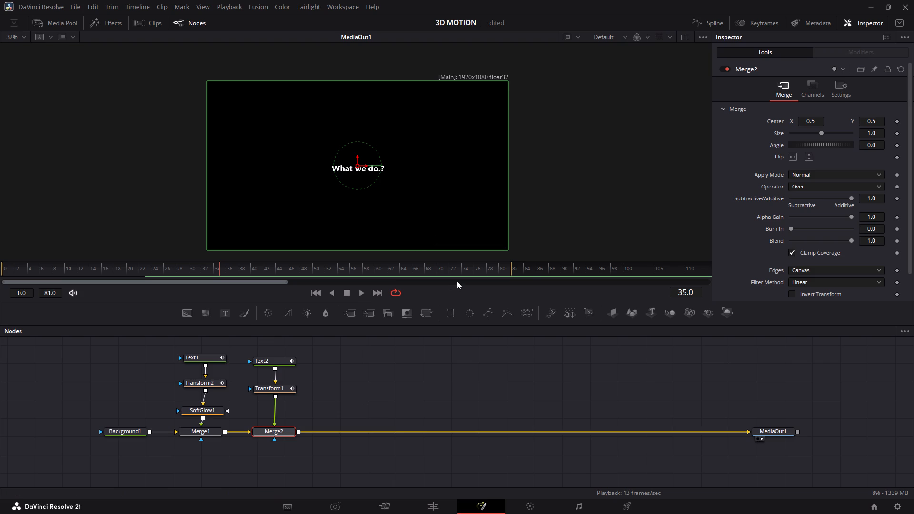
Enlarge the viewer and play back the composition to review the remaining title texts.
left_click(526, 224)
left_click(434, 439)
double_click(454, 382)
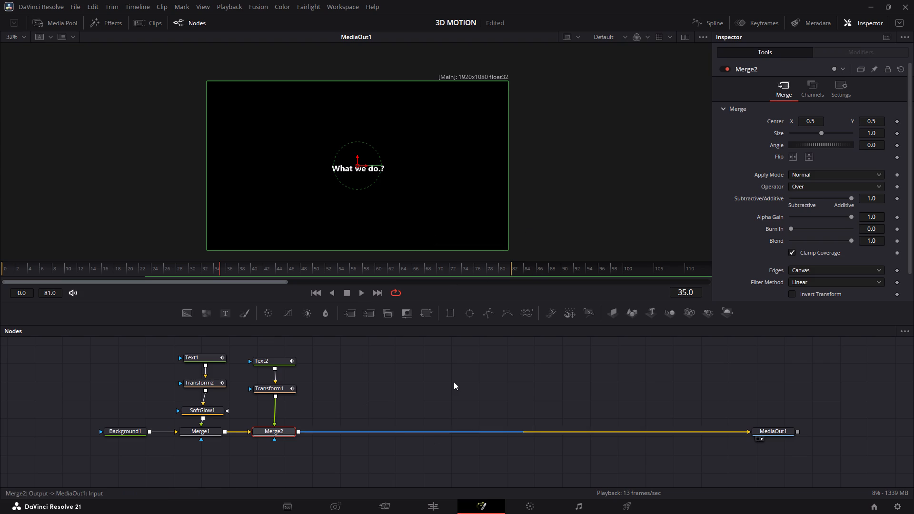
scroll(426, 174, "down", 1)
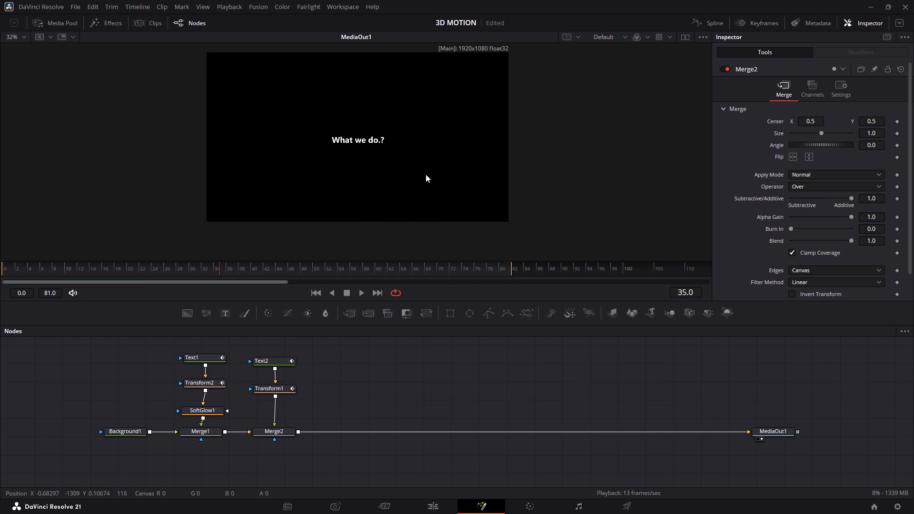
scroll(425, 173, "up", 1)
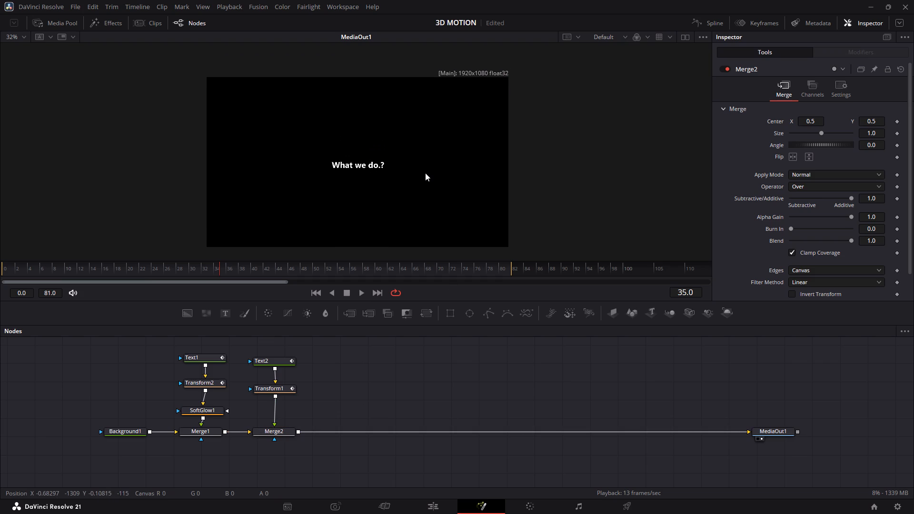
scroll(425, 173, "up", 1)
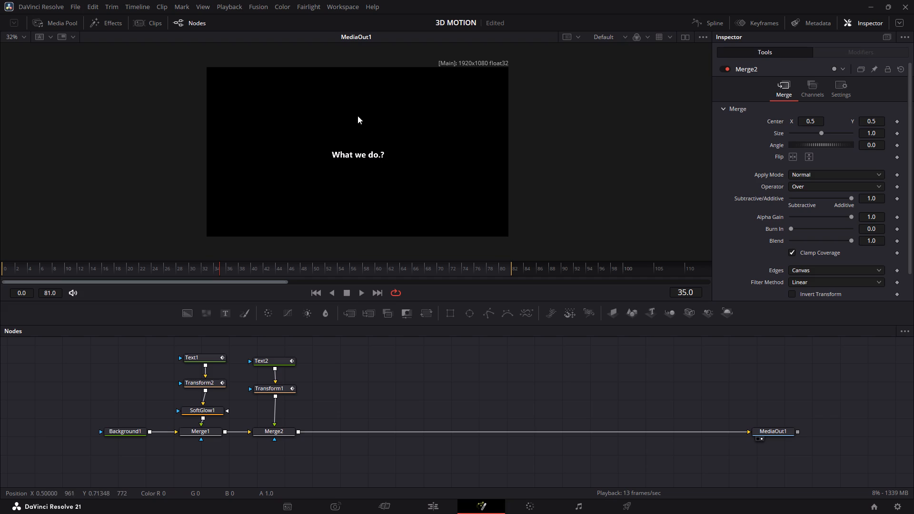
scroll(352, 128, "up", 1, "ctrl")
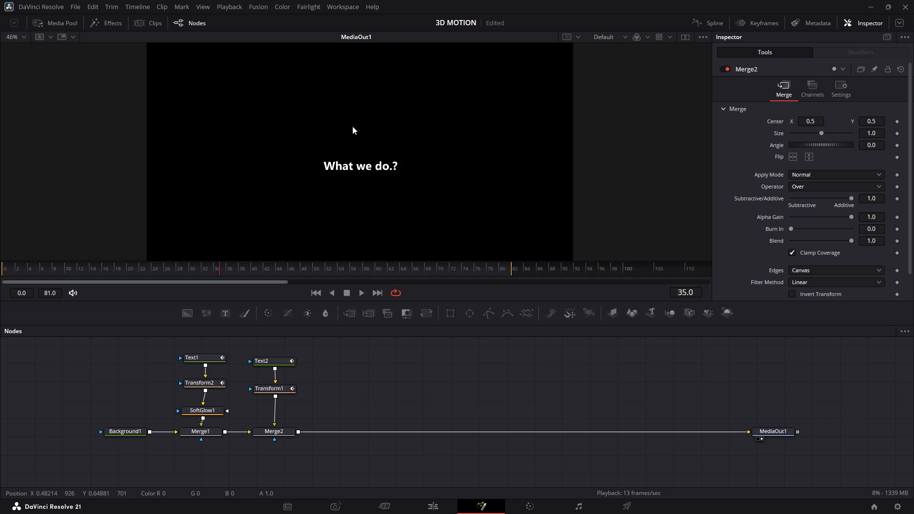
key("space")
Shorten the render range so that it ends at frame 39.
left_click_drag(510, 267, 463, 268)
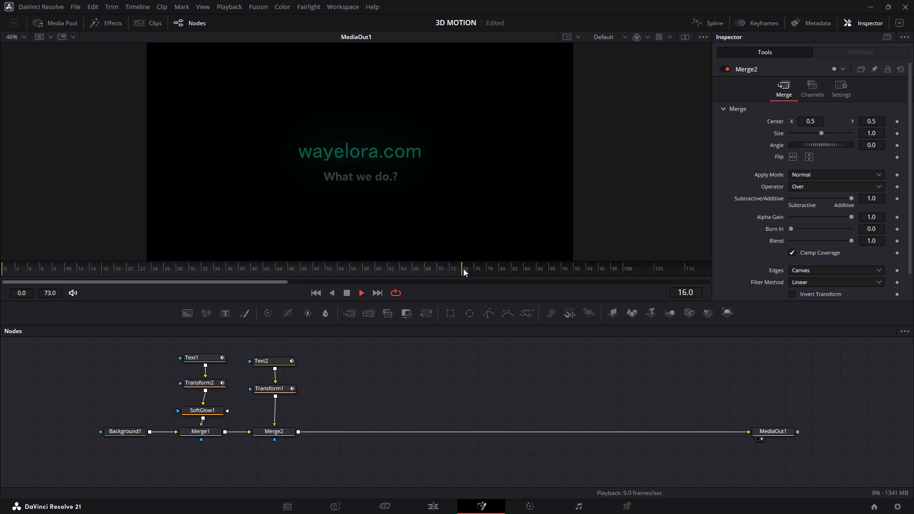
left_click_drag(463, 268, 250, 277)
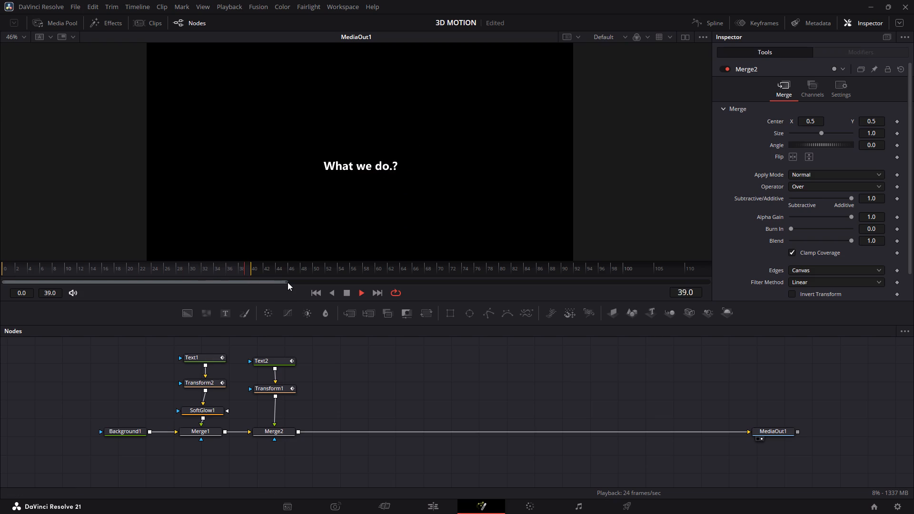
left_click_drag(286, 281, 153, 310)
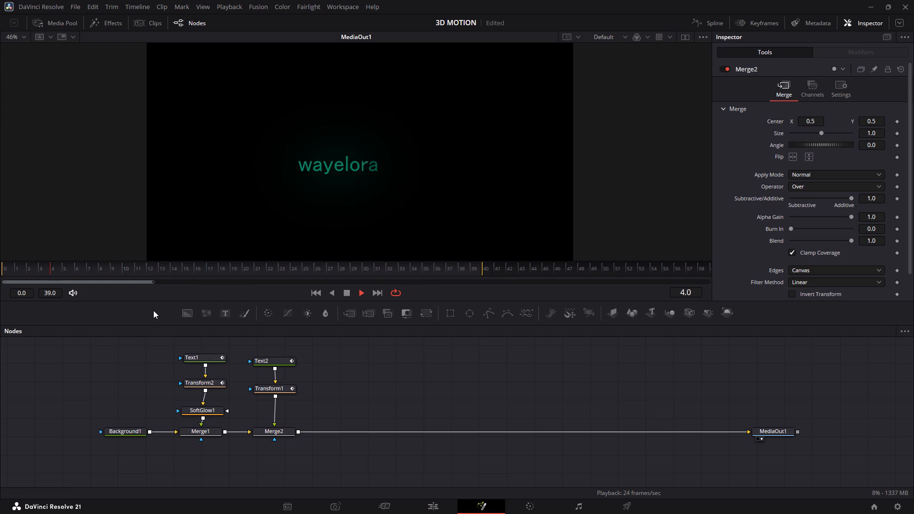
left_click_drag(153, 310, 117, 293)
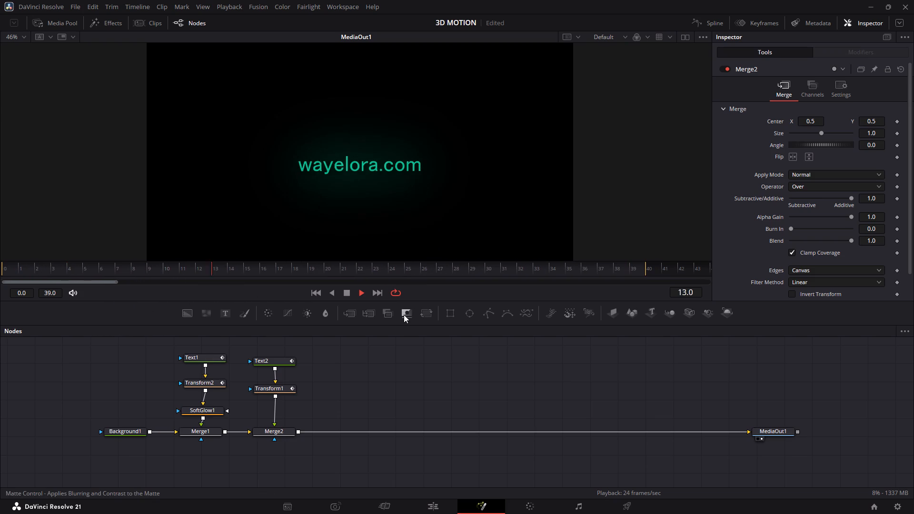
Replay the title animation within the shortened range and stop the playhead at frame 24.
key("space")
key("space")
key("space")
key("space")
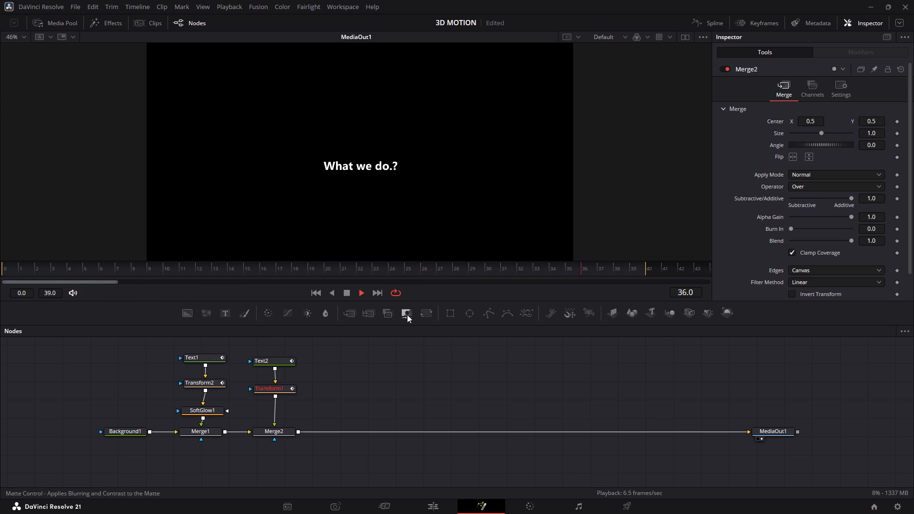
key("space")
key("Left")
key("Left")
key("Left")
key("Left")
key("Right")
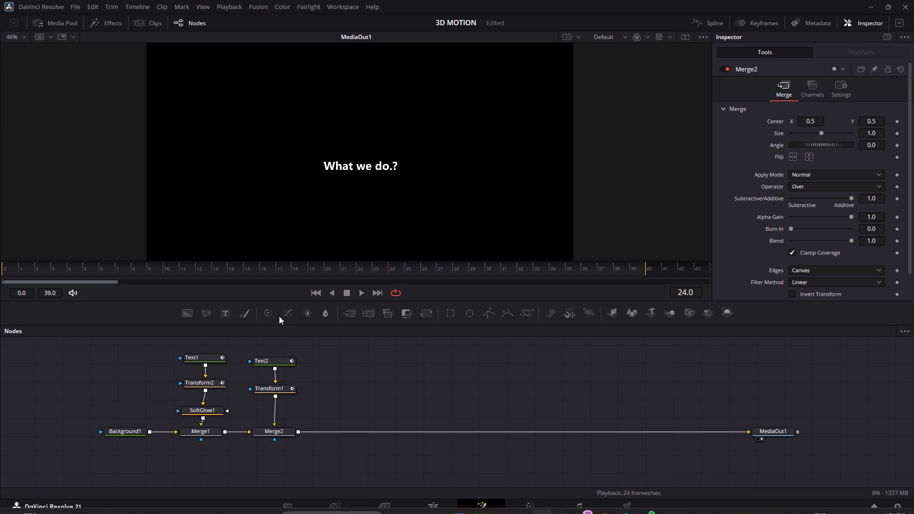
Add a second Background node and merge it over Merge2's output, placing it above the new merge node.
left_click(183, 316)
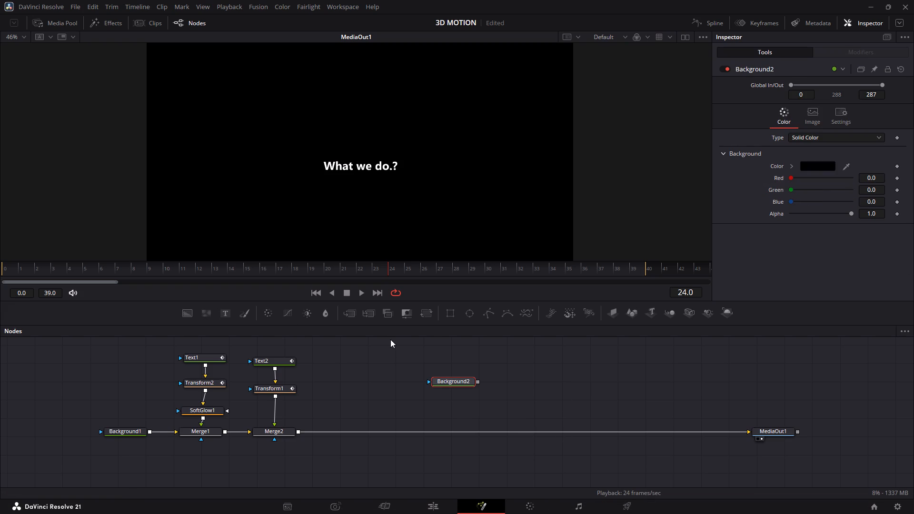
left_click_drag(457, 382, 360, 433)
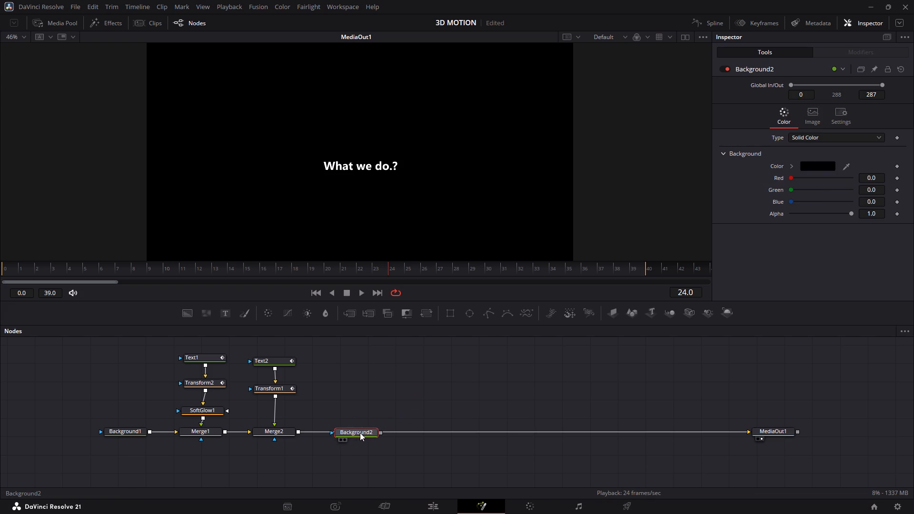
left_click_drag(360, 433, 377, 363)
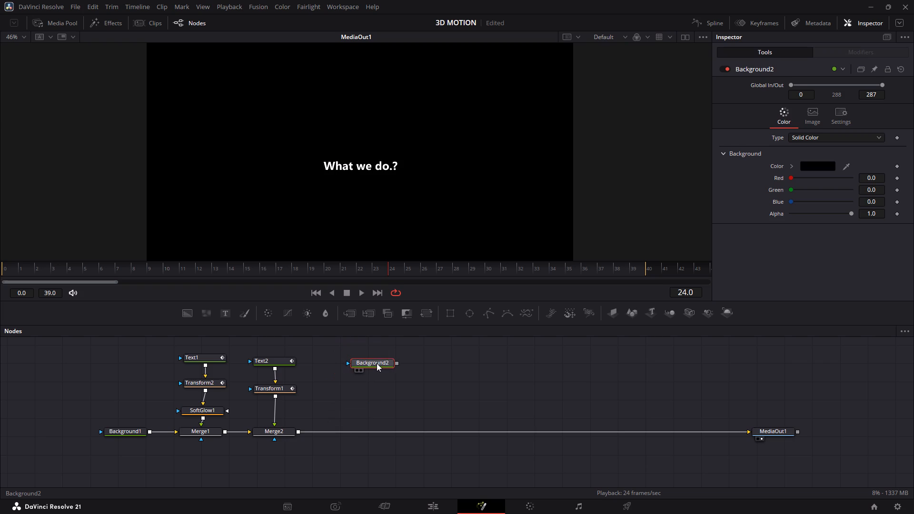
left_click_drag(395, 364, 378, 380)
left_click_drag(378, 380, 298, 432)
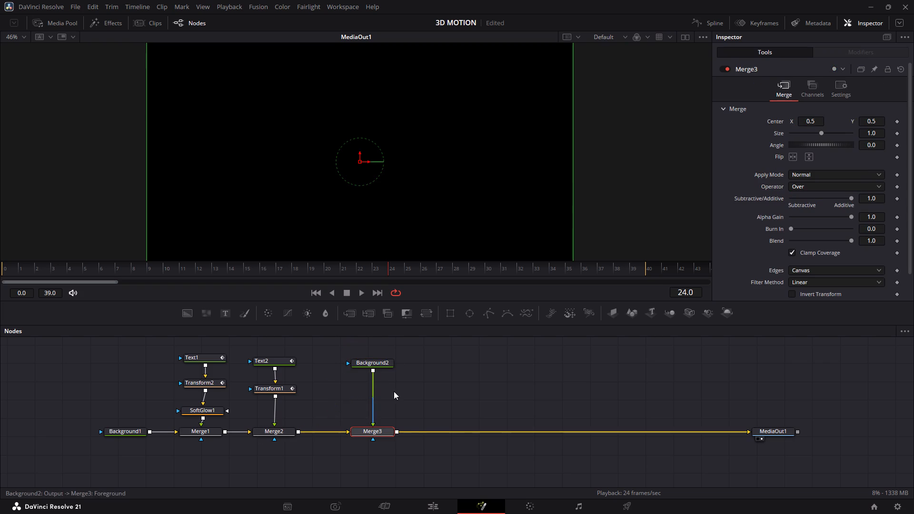
left_click_drag(376, 361, 379, 360)
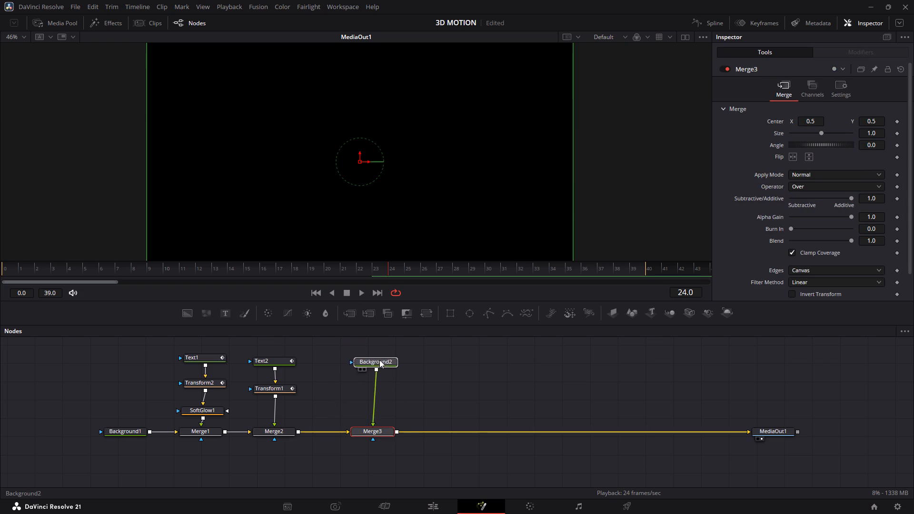
left_click_drag(379, 360, 375, 356)
left_click(412, 368)
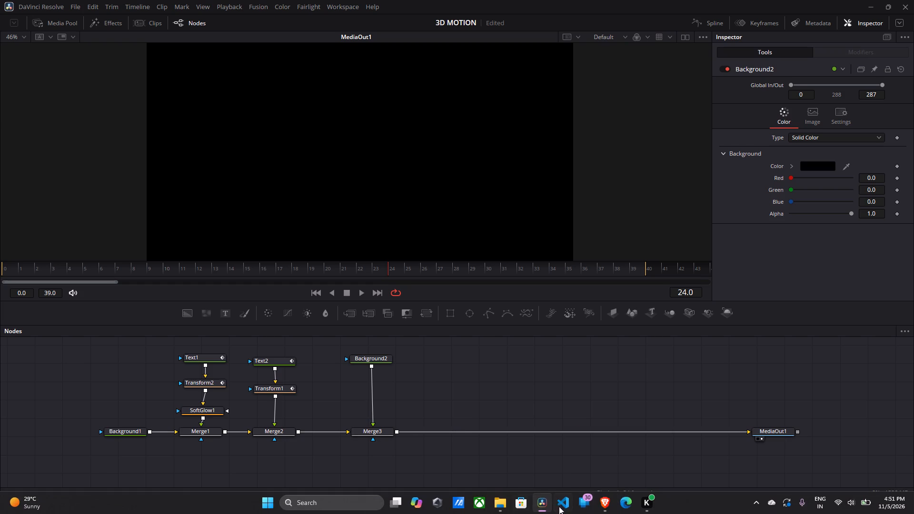
Switch to the Brave browser, open the PIG site file in Figma, and preview its /new-one page.
left_click(606, 501)
left_click(229, 0)
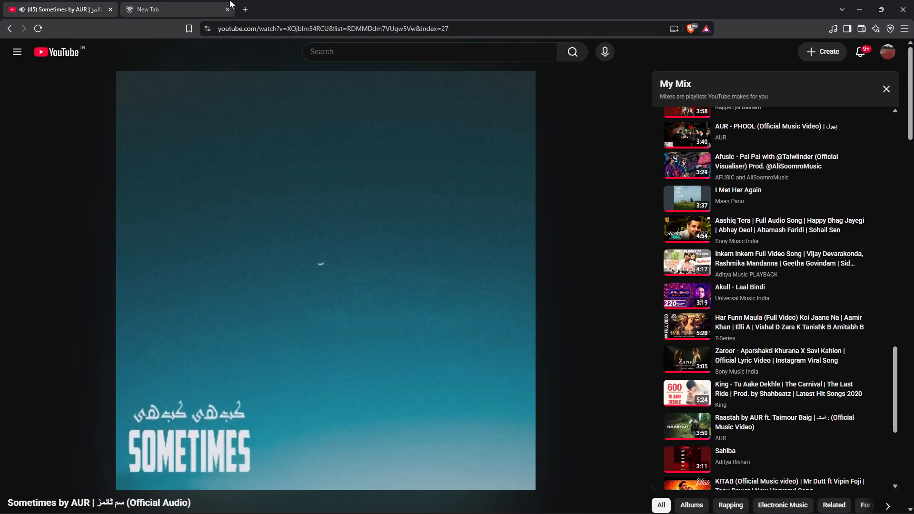
left_click(517, 81)
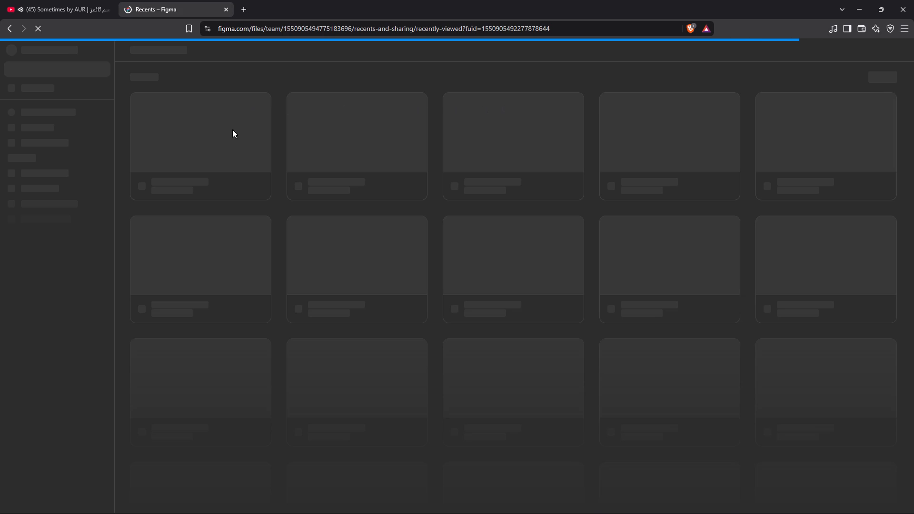
double_click(226, 163)
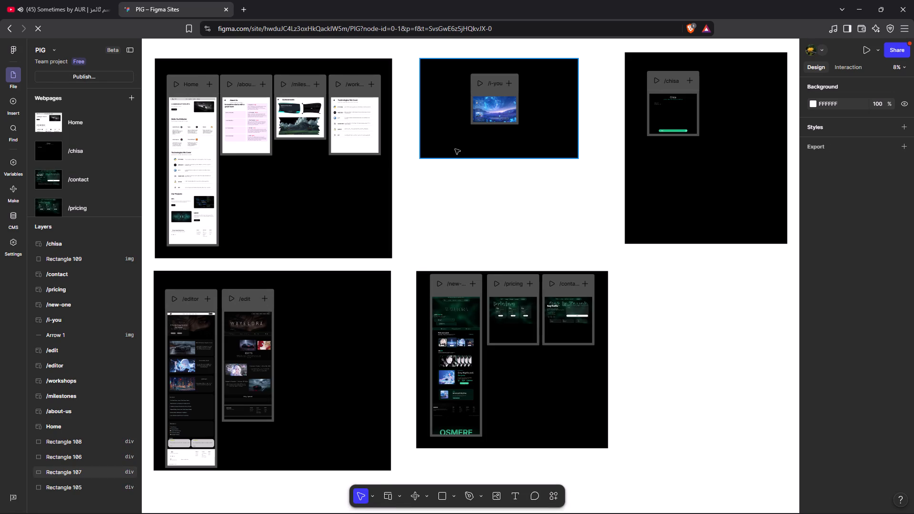
left_click(437, 287)
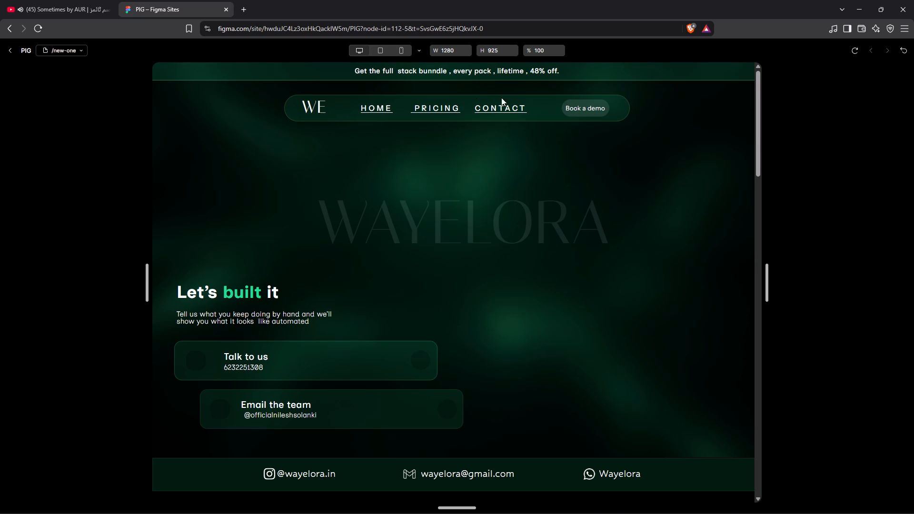
Look through the /new-one page preview to examine the Wayelora site's colours, cards and section layout.
scroll(518, 99, "down", 15)
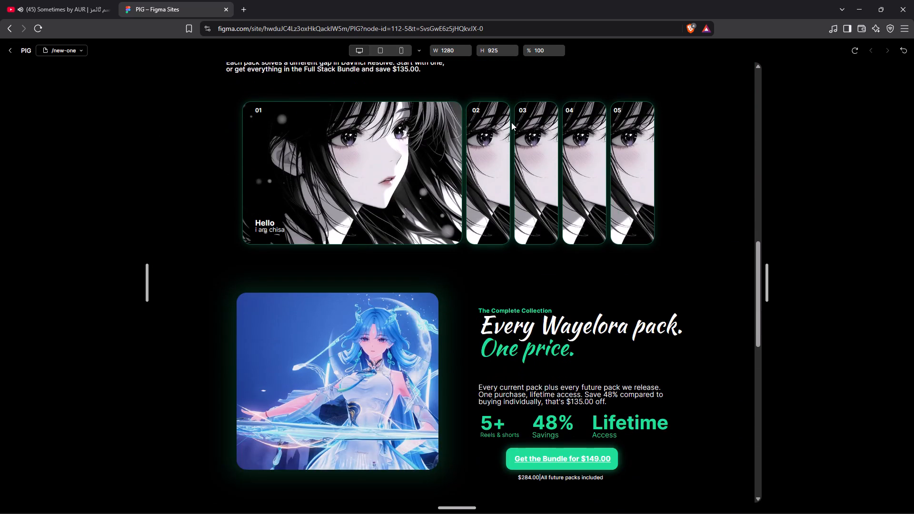
scroll(511, 122, "down", 18)
scroll(511, 122, "down", 8)
scroll(509, 123, "up", 8)
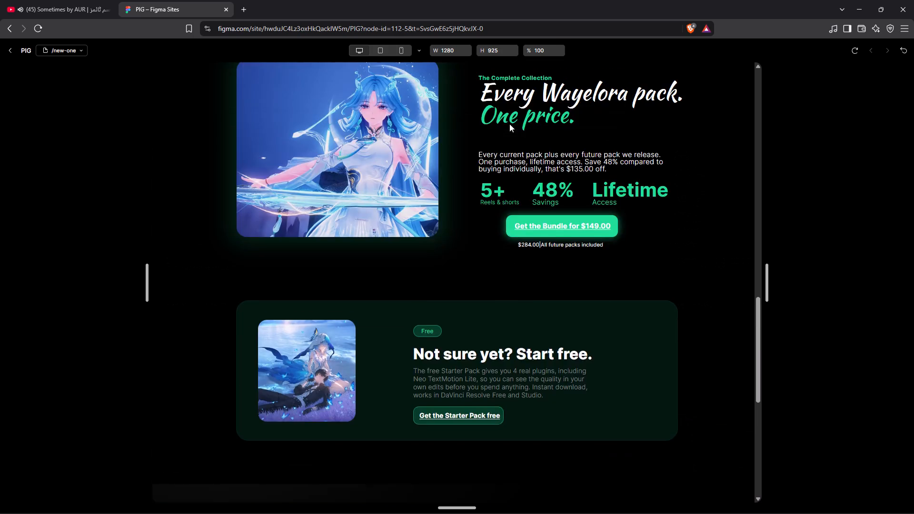
scroll(509, 124, "up", 15)
scroll(510, 124, "up", 12)
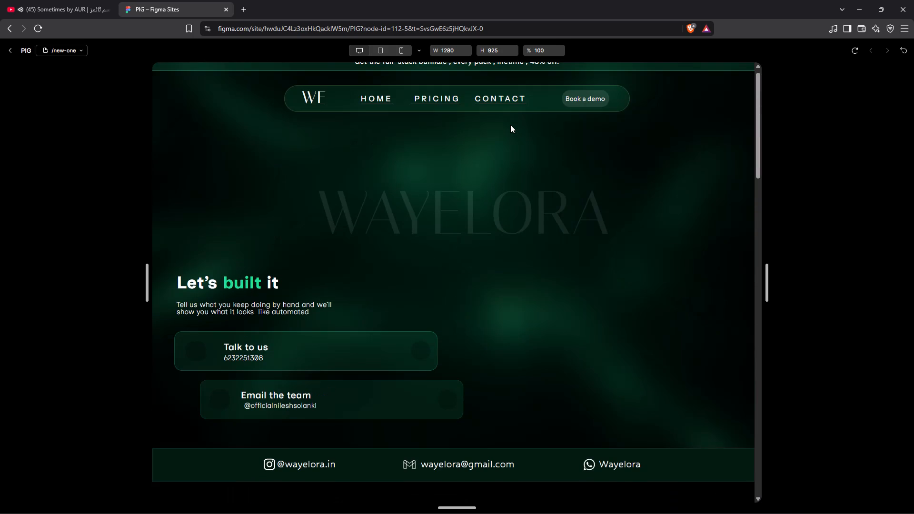
scroll(263, 268, "down", 6)
scroll(250, 229, "down", 4)
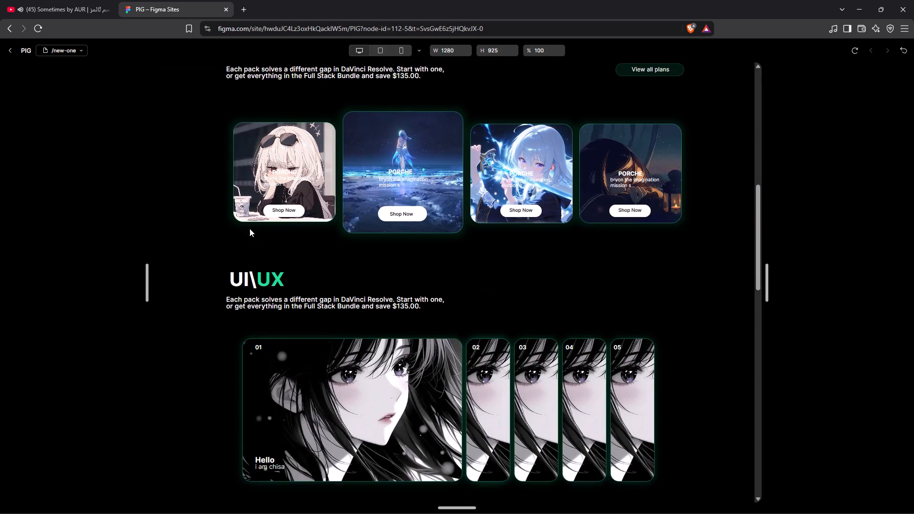
scroll(249, 228, "up", 3)
scroll(249, 228, "down", 6)
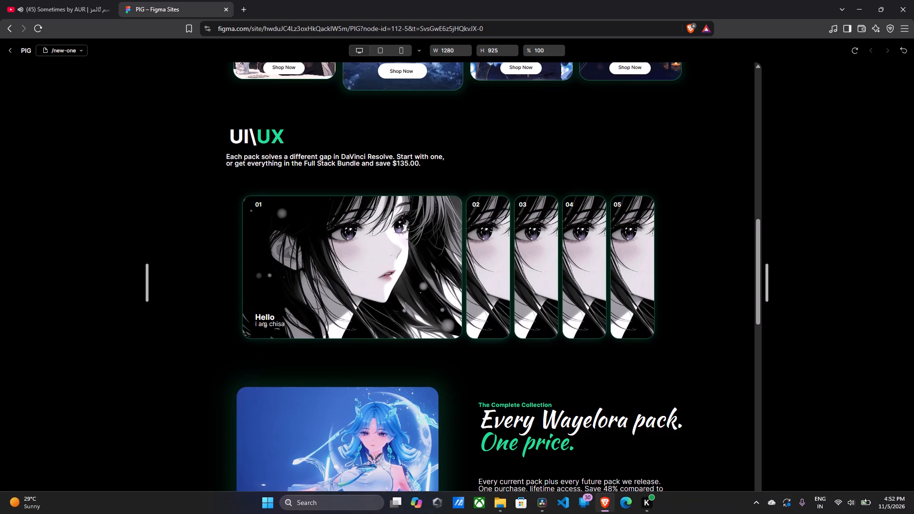
Return to DaVinci Resolve, move Background2 slightly closer to Merge3, and set its colour to the saved custom green #00bd8b.
left_click(546, 510)
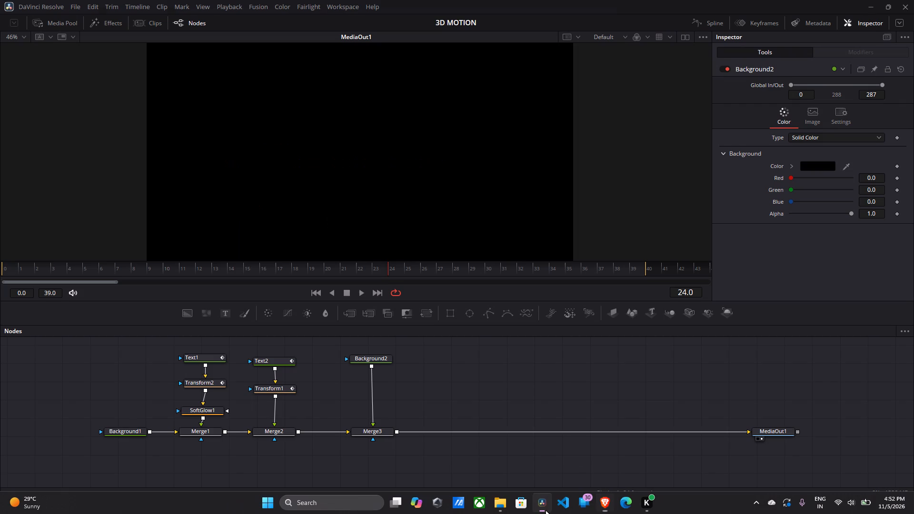
left_click(371, 358)
left_click_drag(371, 358, 374, 370)
left_click_drag(373, 356, 374, 367)
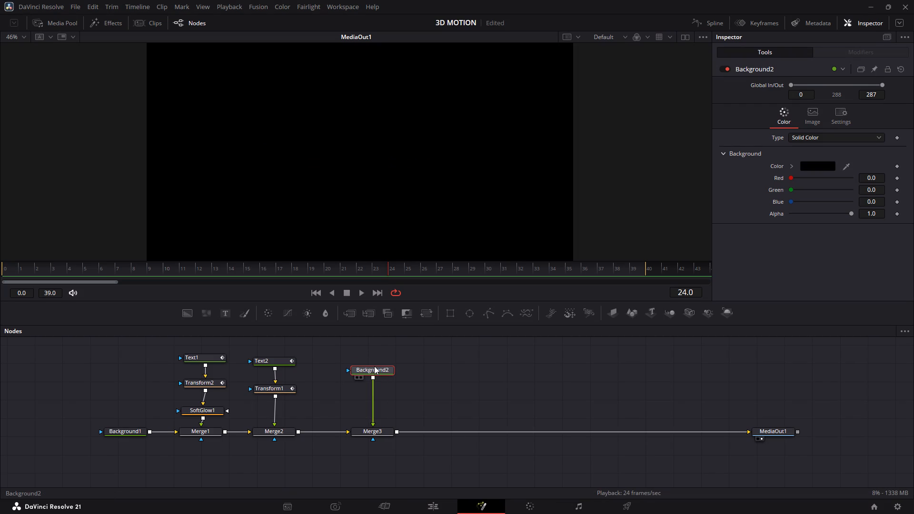
left_click(374, 366)
left_click(829, 168)
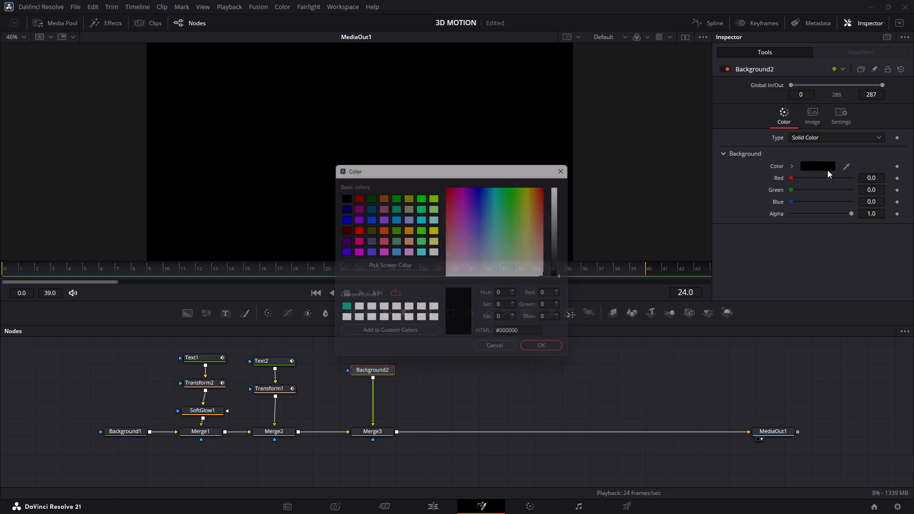
left_click(451, 218)
left_click_drag(455, 220, 455, 254)
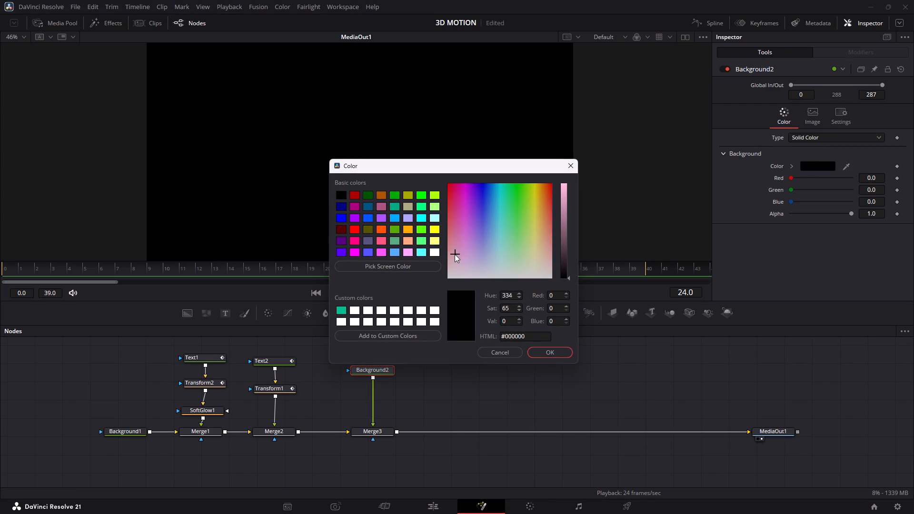
left_click_drag(455, 254, 503, 205)
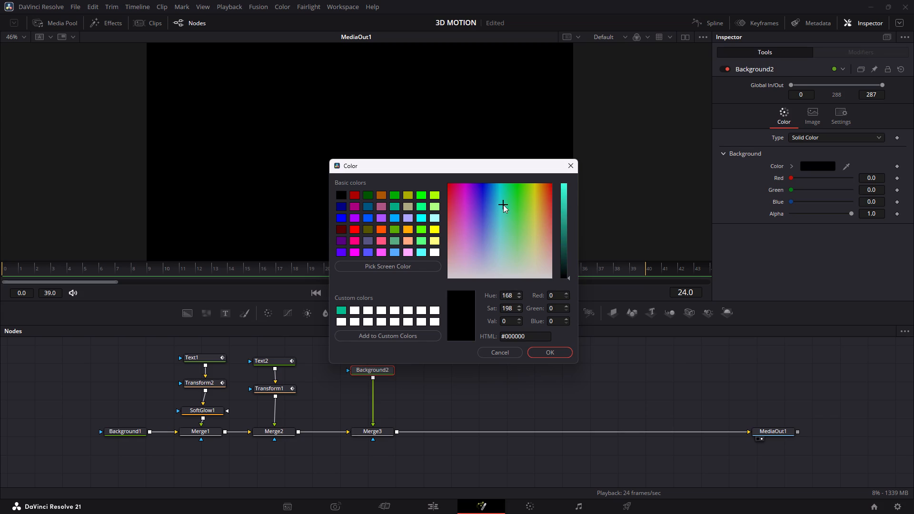
left_click_drag(503, 205, 501, 209)
left_click_drag(501, 209, 519, 211)
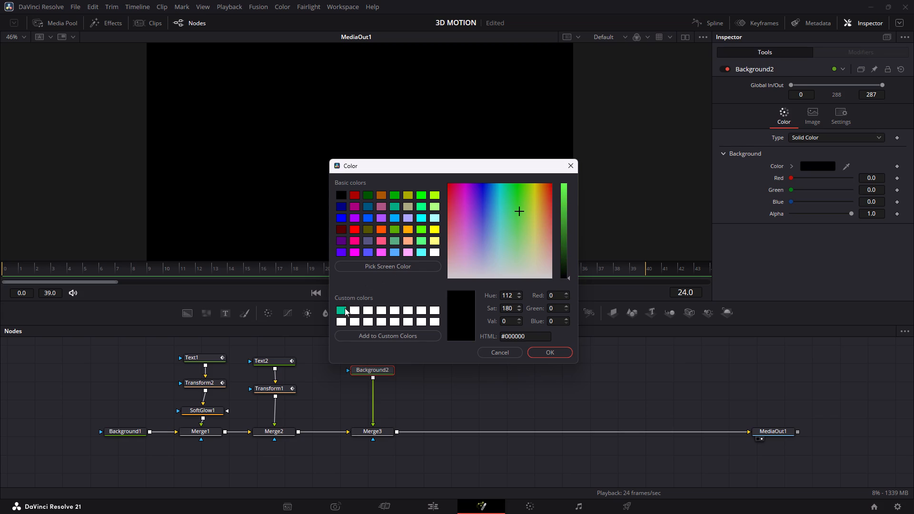
left_click(343, 310)
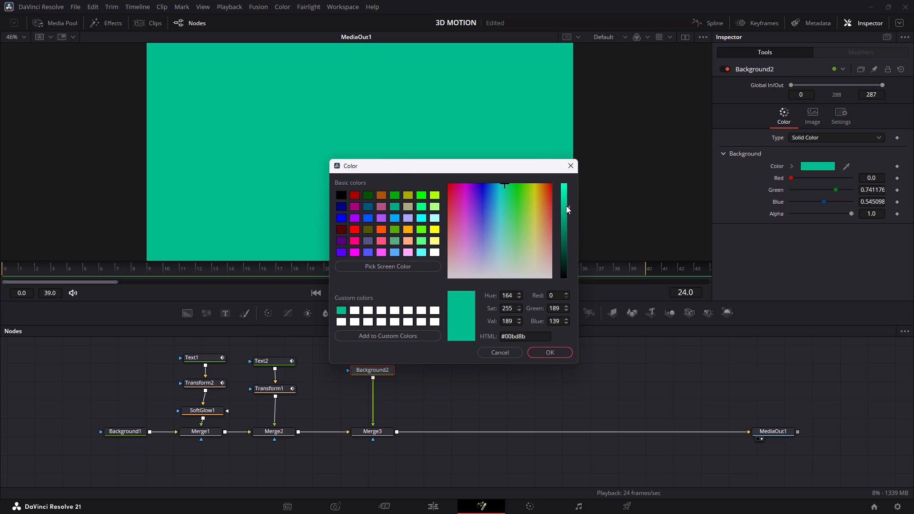
left_click(547, 356)
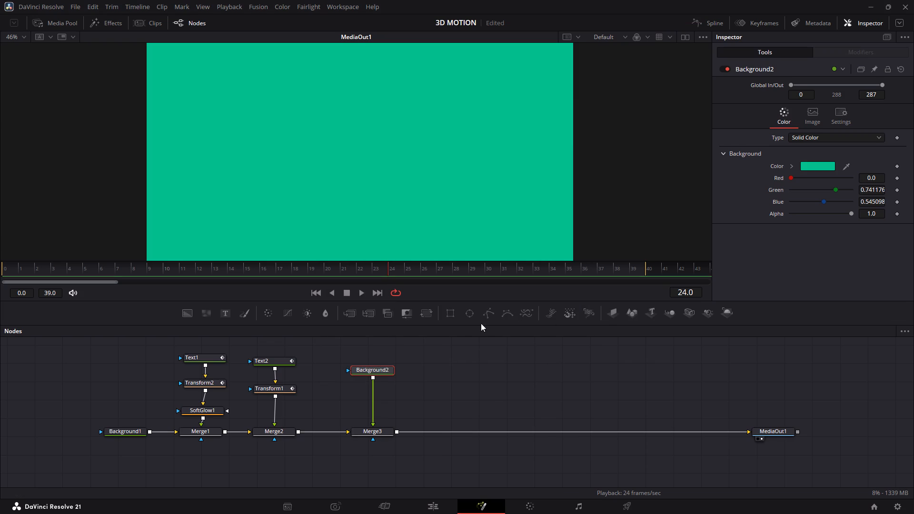
Mask Background2 with a Rectangle node about 0.49 wide and 0.555 high.
left_click(449, 315)
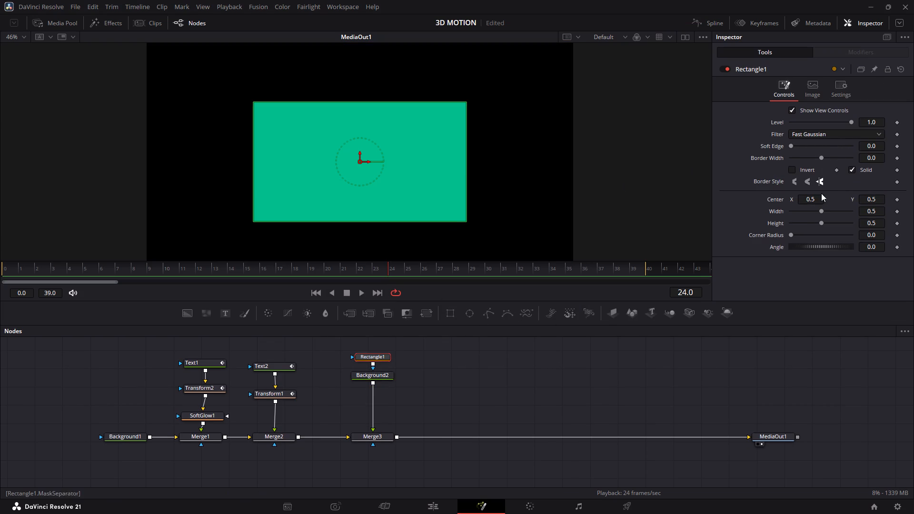
left_click_drag(864, 208, 872, 208)
left_click_drag(872, 208, 870, 208)
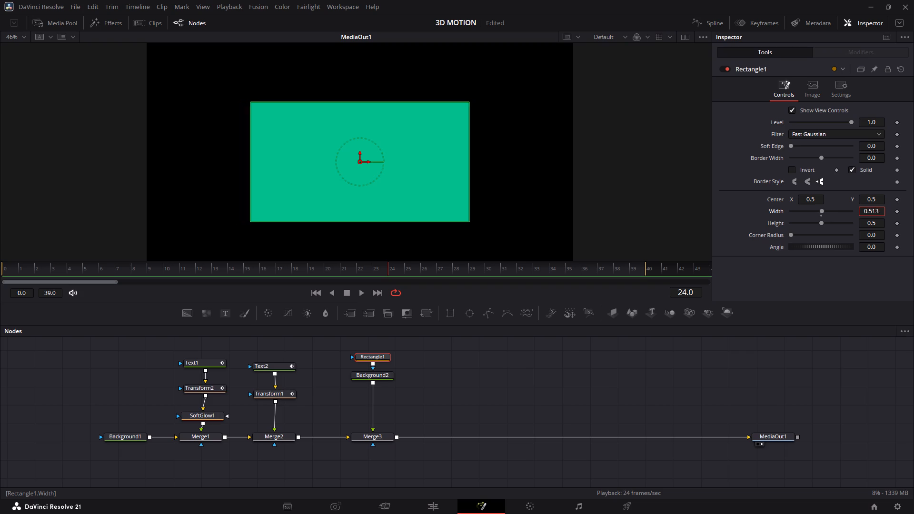
left_click_drag(870, 208, 861, 208)
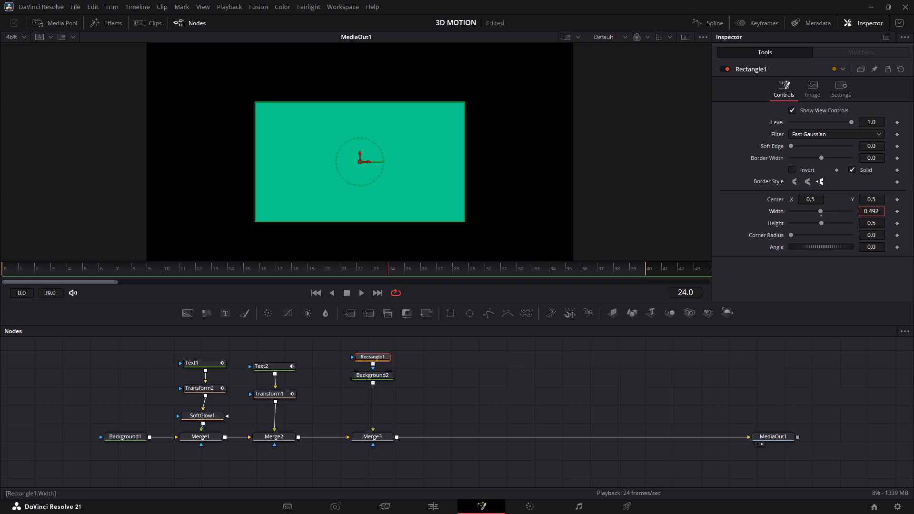
left_click_drag(861, 208, 860, 208)
left_click(873, 225)
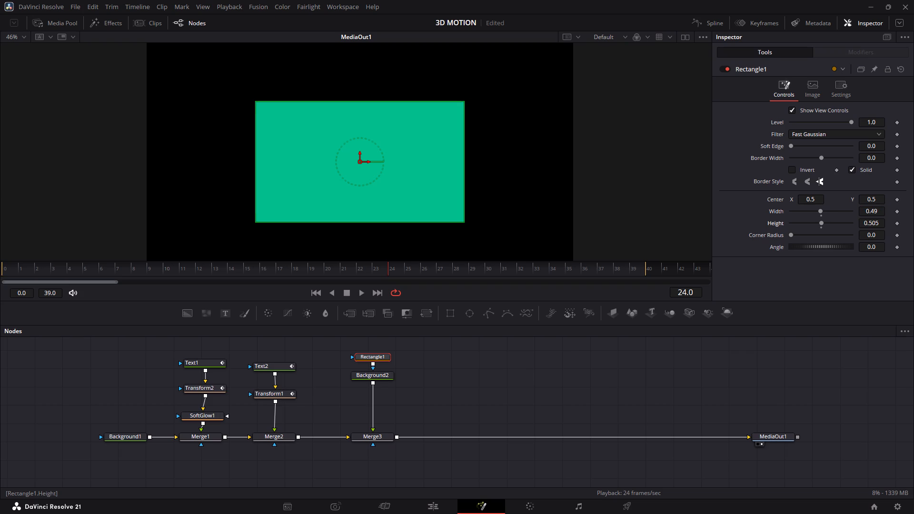
left_click_drag(874, 225, 878, 224)
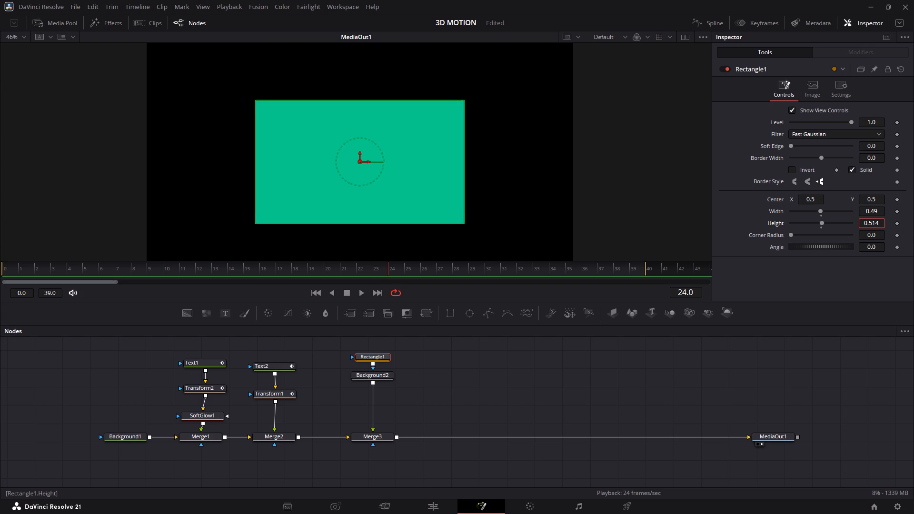
left_click_drag(878, 224, 883, 229)
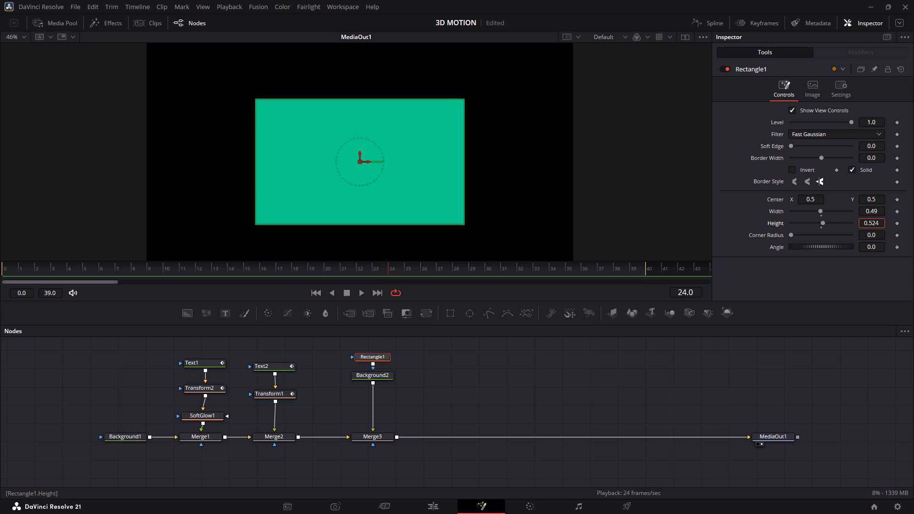
left_click_drag(883, 229, 887, 230)
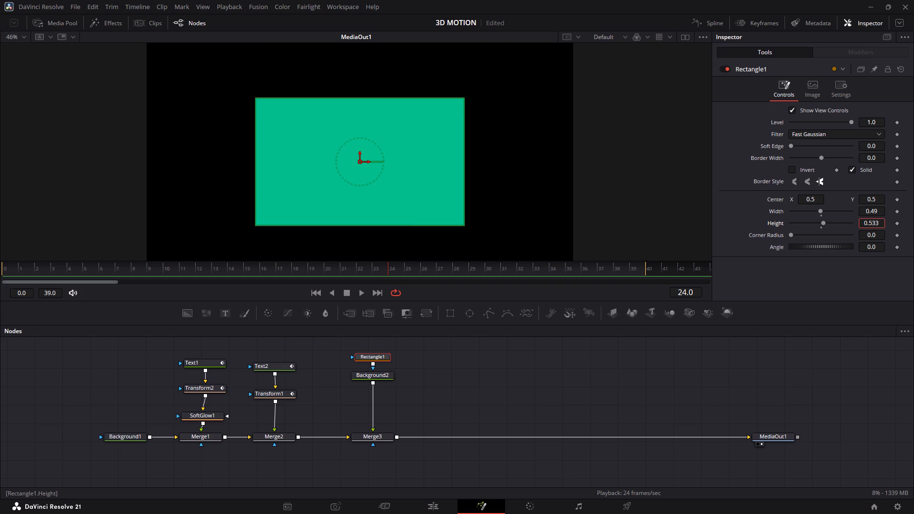
left_click_drag(887, 230, 891, 230)
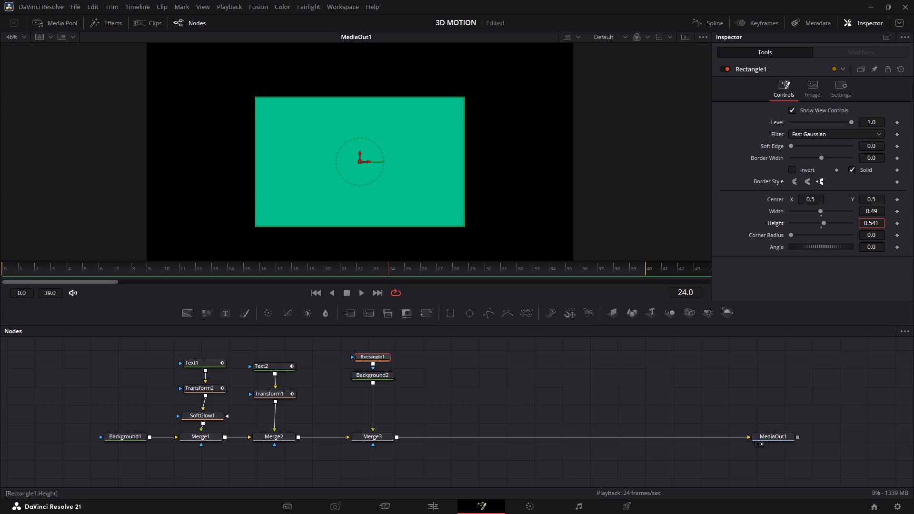
left_click_drag(891, 230, 897, 230)
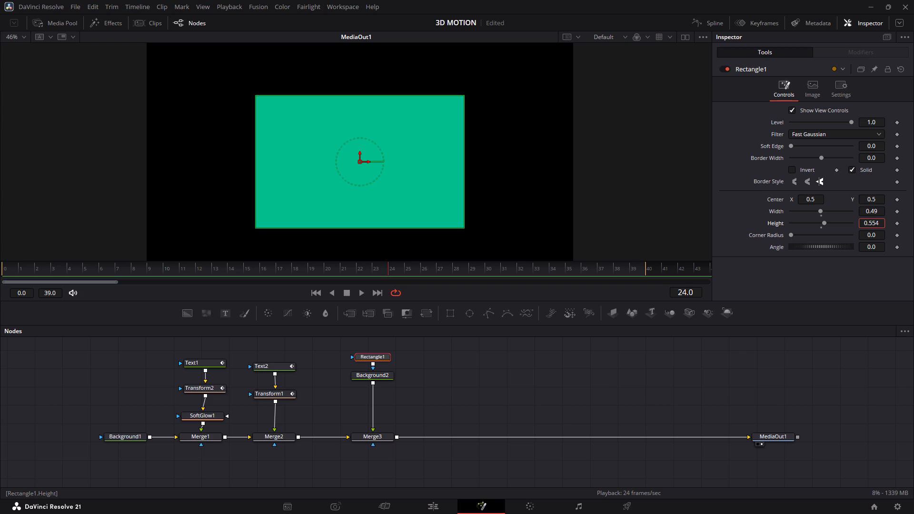
left_click_drag(897, 230, 898, 231)
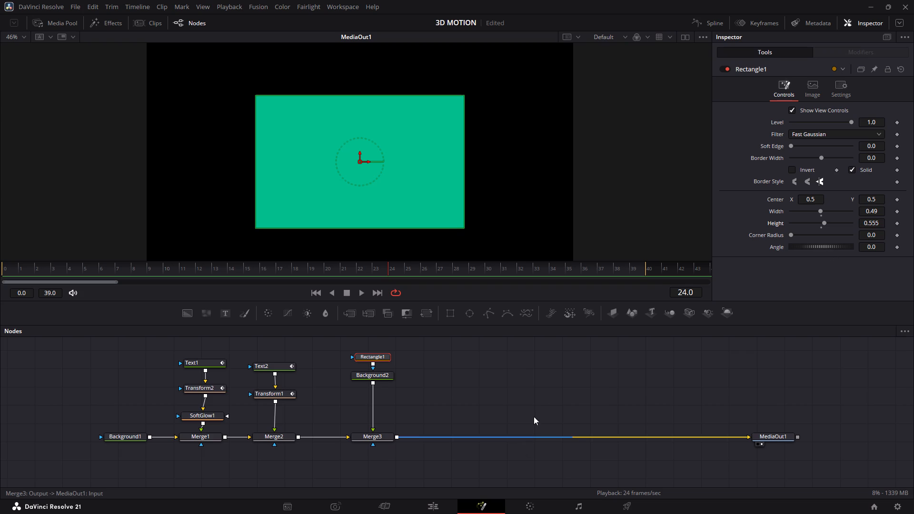
left_click(540, 394)
double_click(540, 394)
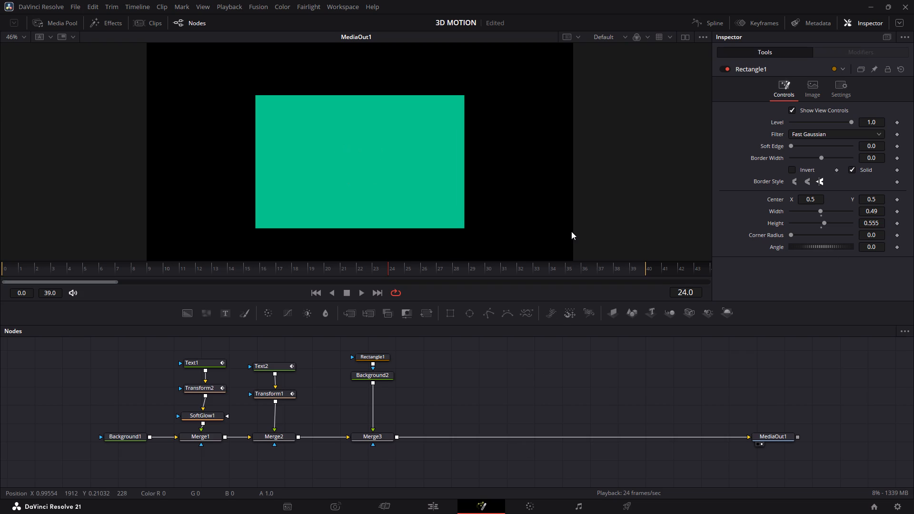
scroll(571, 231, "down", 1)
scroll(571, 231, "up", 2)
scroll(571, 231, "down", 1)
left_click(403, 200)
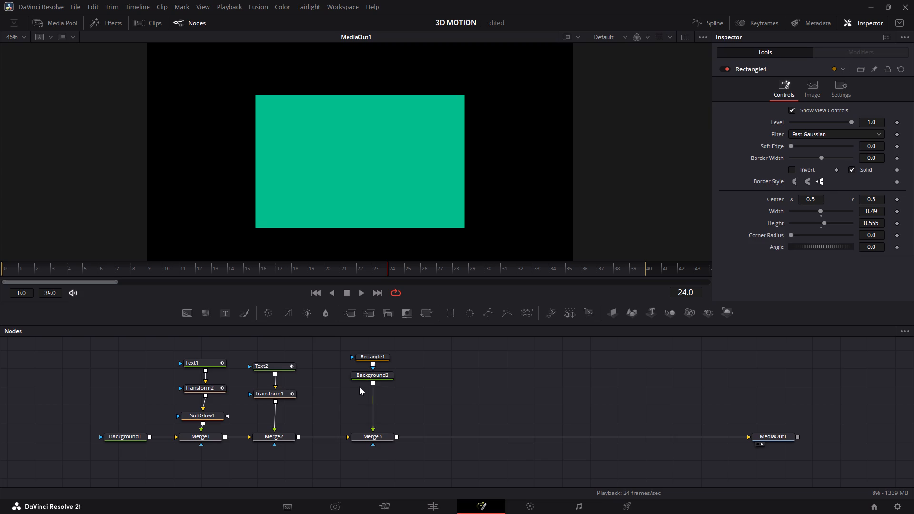
Add a Transform node between Background2 and Merge3 and shift the green rectangle to a Center X of about 0.323.
left_click(378, 375)
left_click(431, 317)
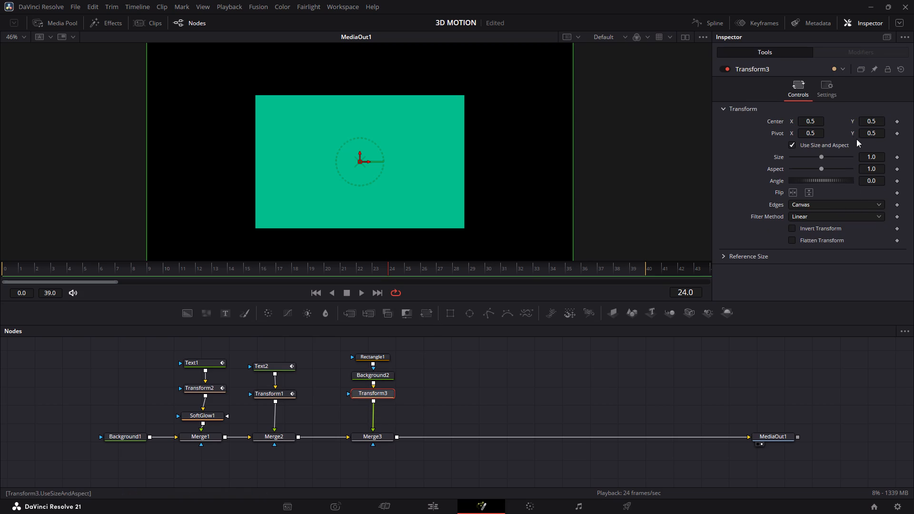
left_click_drag(816, 123, 656, 99)
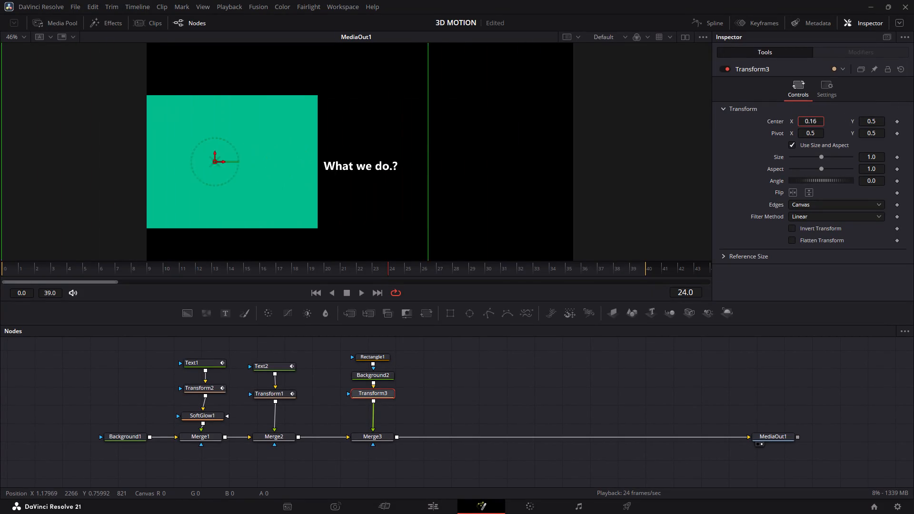
left_click_drag(656, 99, 727, 98)
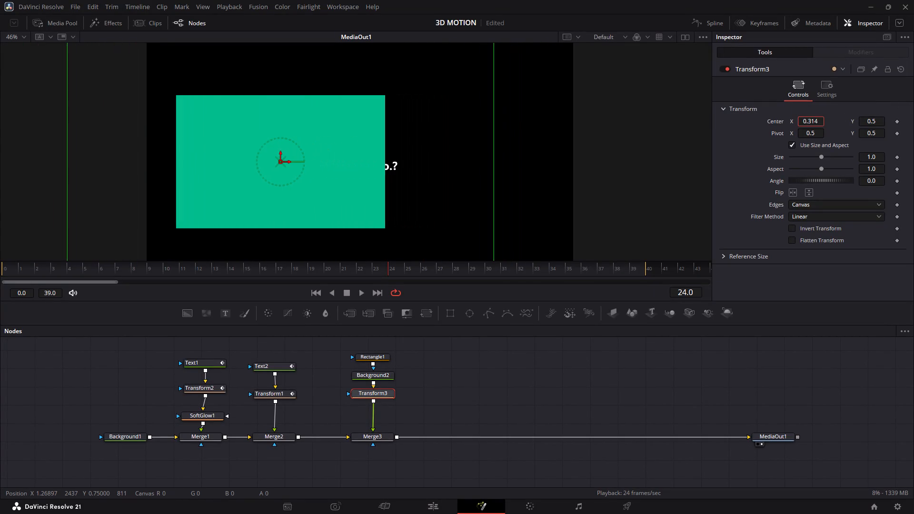
left_click_drag(727, 98, 822, 111)
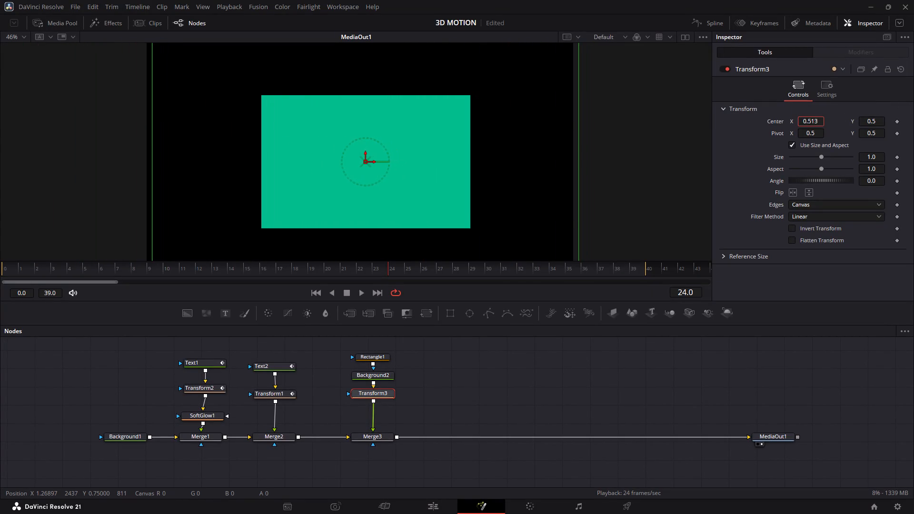
left_click_drag(822, 111, 815, 113)
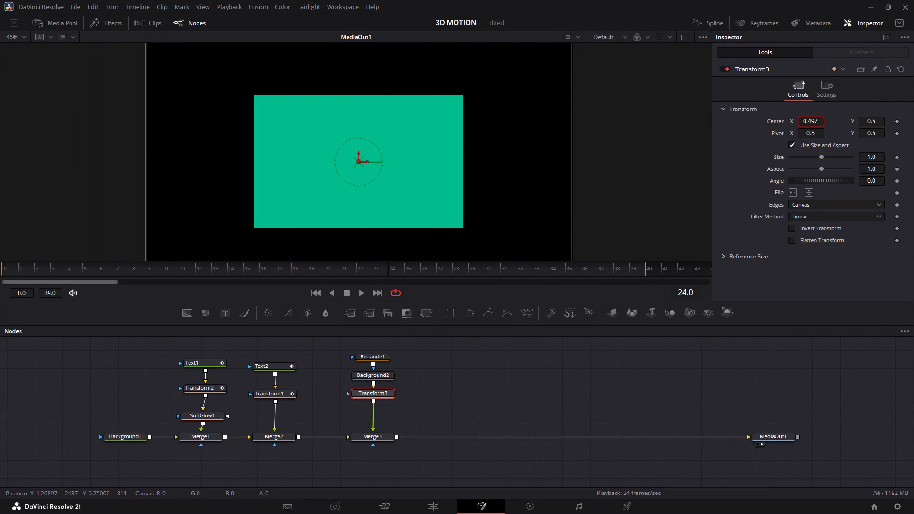
left_click_drag(815, 113, 818, 115)
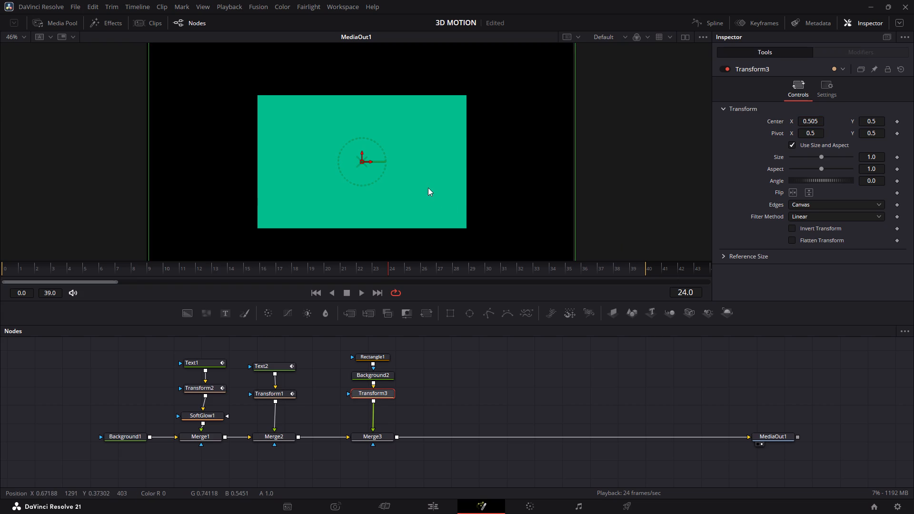
left_click(797, 120)
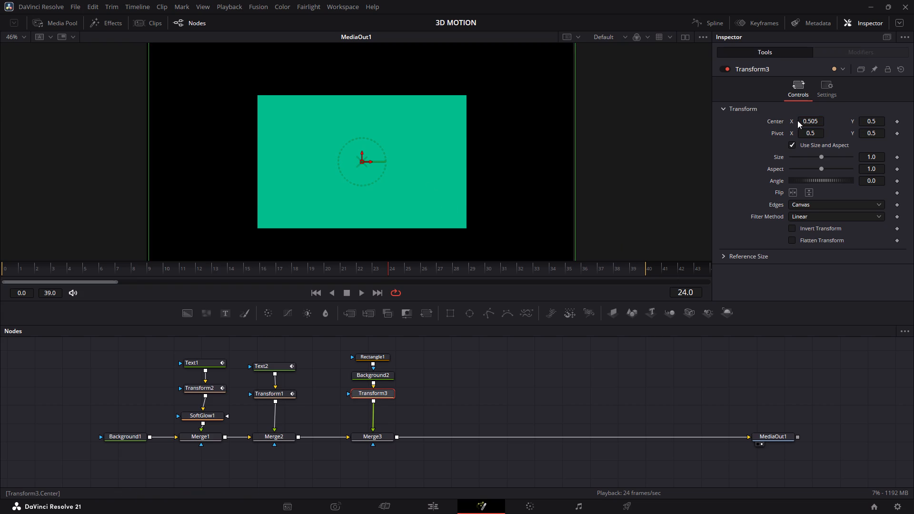
left_click_drag(799, 120, 458, 133)
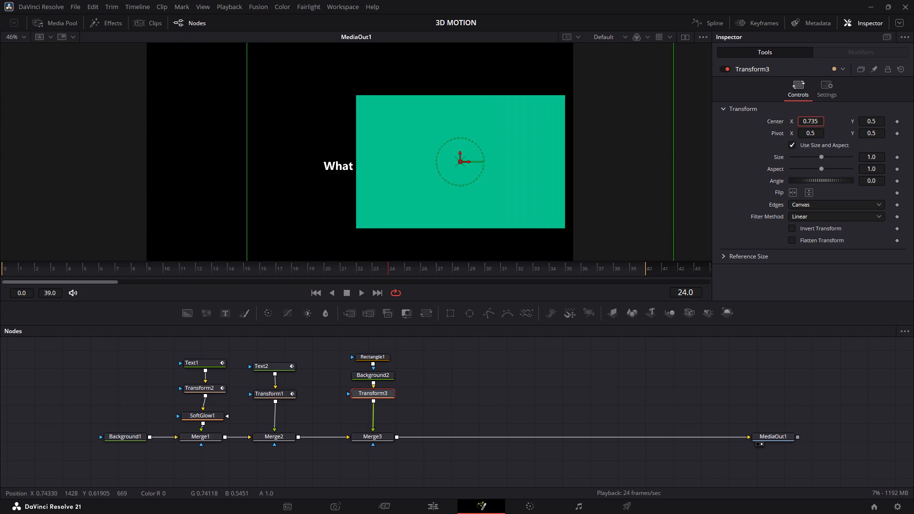
left_click_drag(458, 133, 464, 133)
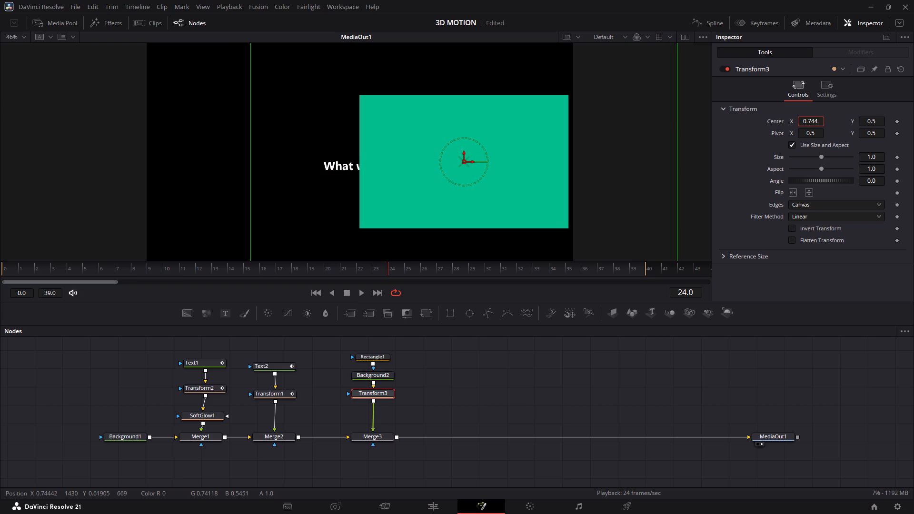
left_click_drag(464, 133, 252, 121)
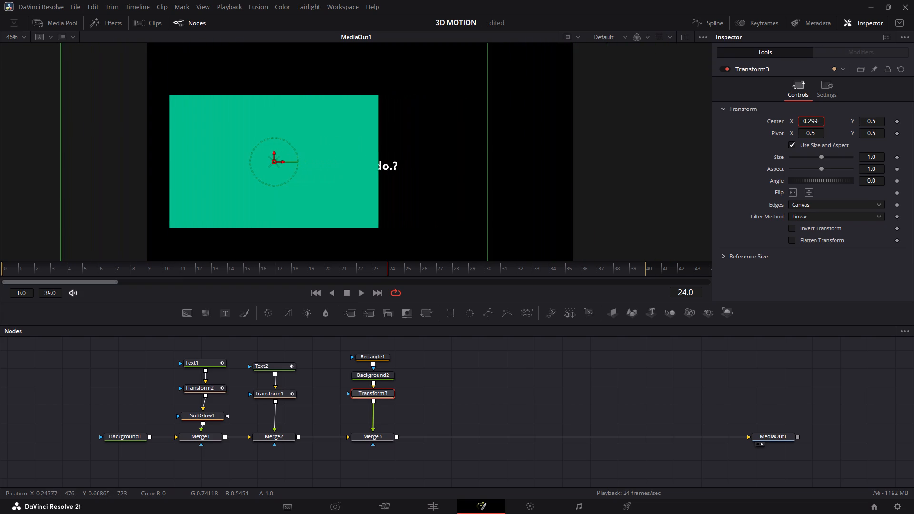
left_click_drag(252, 121, 264, 122)
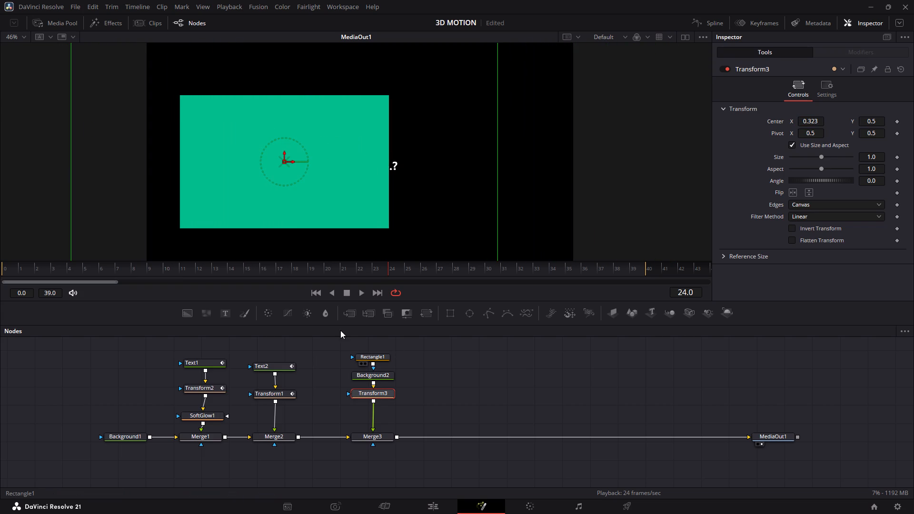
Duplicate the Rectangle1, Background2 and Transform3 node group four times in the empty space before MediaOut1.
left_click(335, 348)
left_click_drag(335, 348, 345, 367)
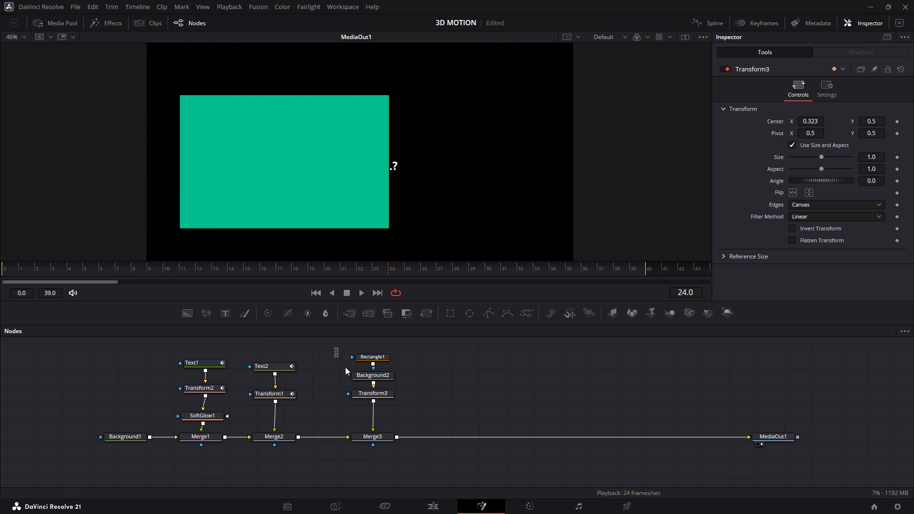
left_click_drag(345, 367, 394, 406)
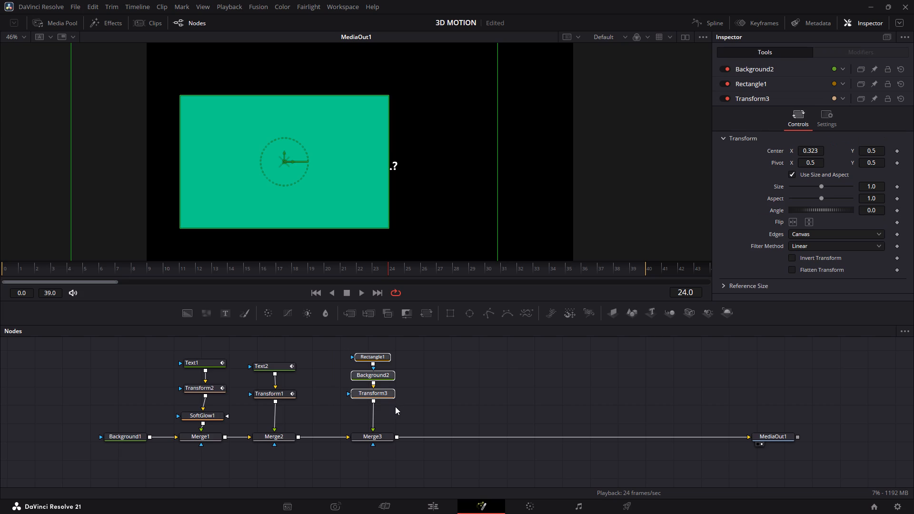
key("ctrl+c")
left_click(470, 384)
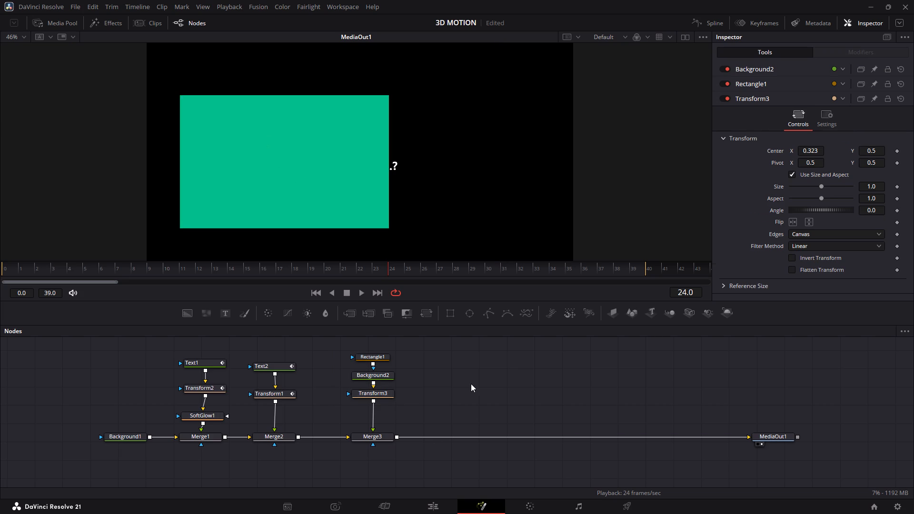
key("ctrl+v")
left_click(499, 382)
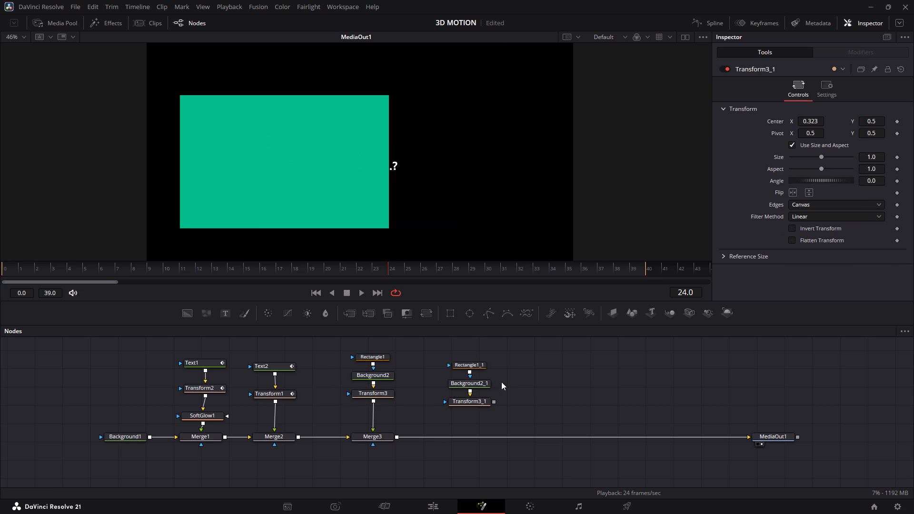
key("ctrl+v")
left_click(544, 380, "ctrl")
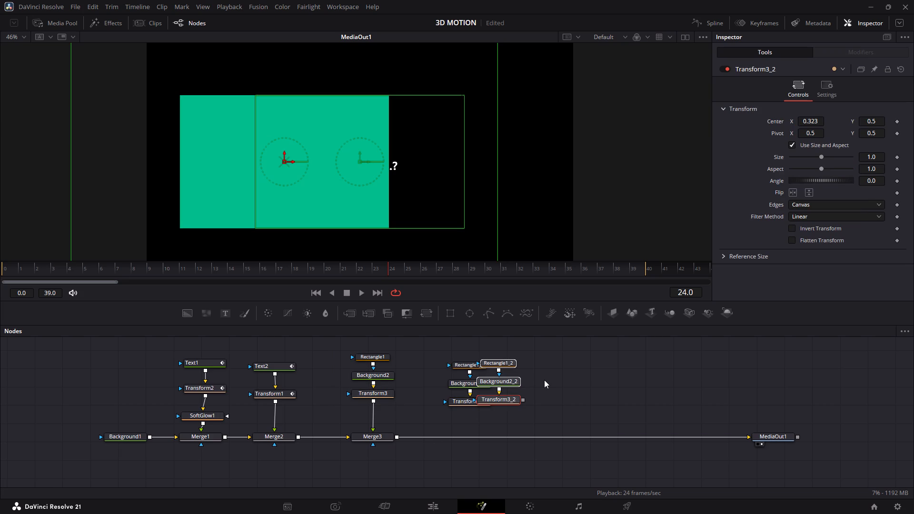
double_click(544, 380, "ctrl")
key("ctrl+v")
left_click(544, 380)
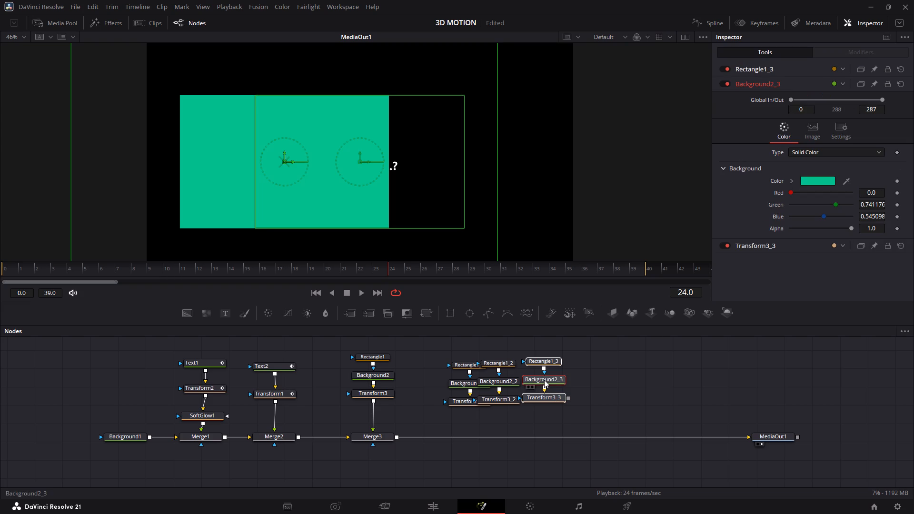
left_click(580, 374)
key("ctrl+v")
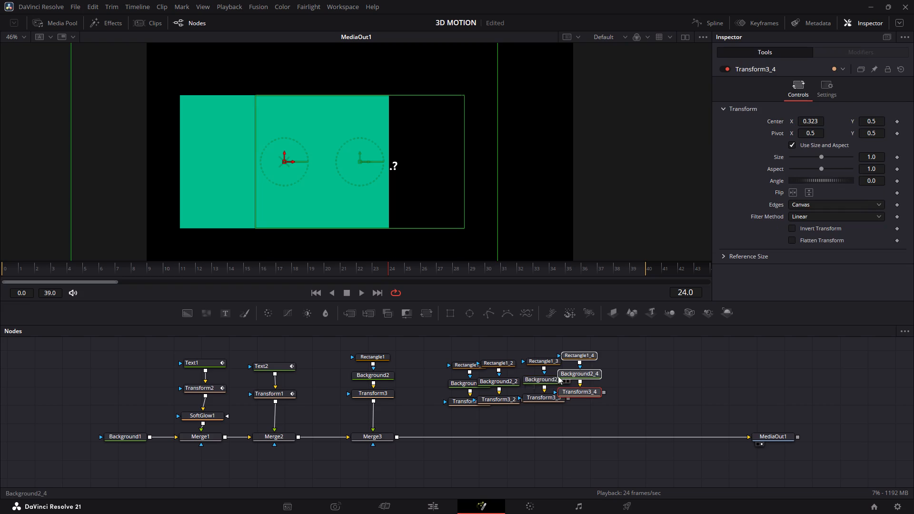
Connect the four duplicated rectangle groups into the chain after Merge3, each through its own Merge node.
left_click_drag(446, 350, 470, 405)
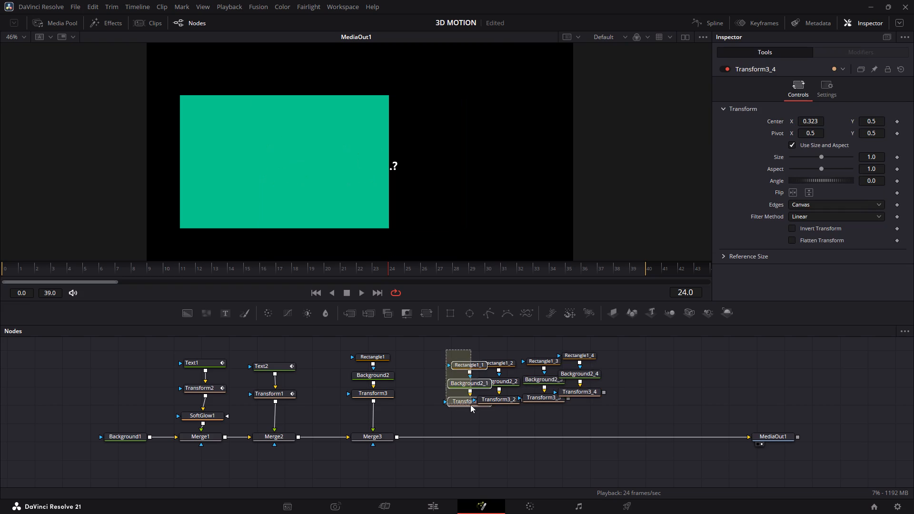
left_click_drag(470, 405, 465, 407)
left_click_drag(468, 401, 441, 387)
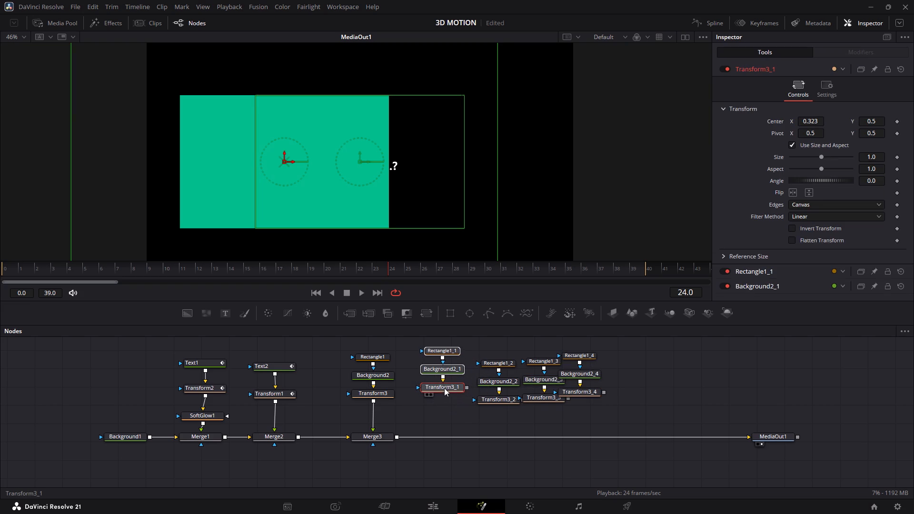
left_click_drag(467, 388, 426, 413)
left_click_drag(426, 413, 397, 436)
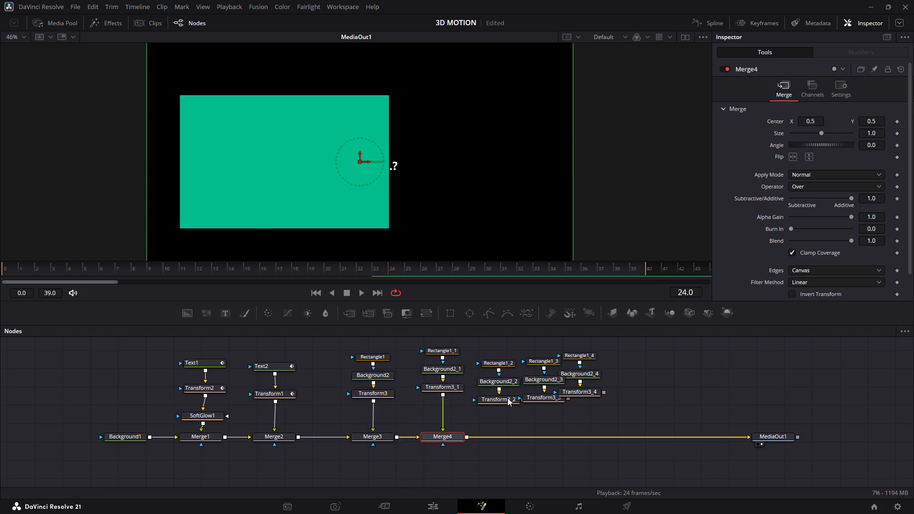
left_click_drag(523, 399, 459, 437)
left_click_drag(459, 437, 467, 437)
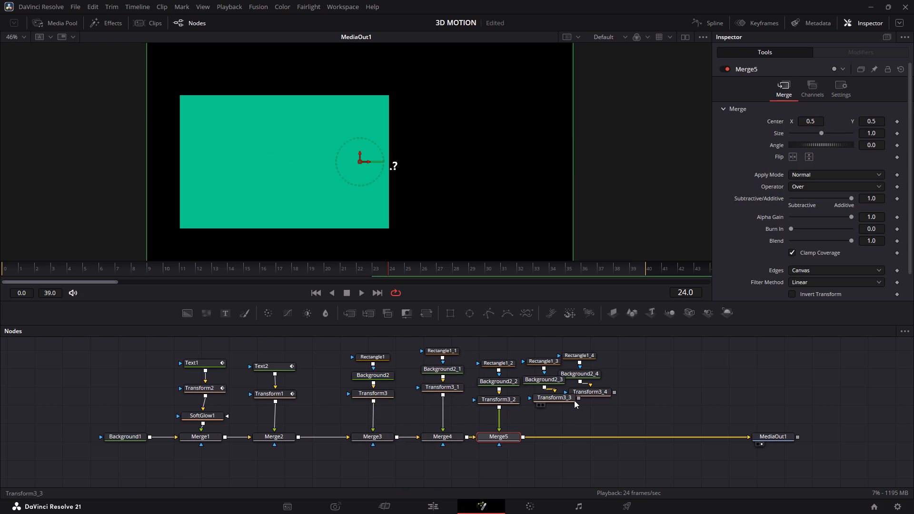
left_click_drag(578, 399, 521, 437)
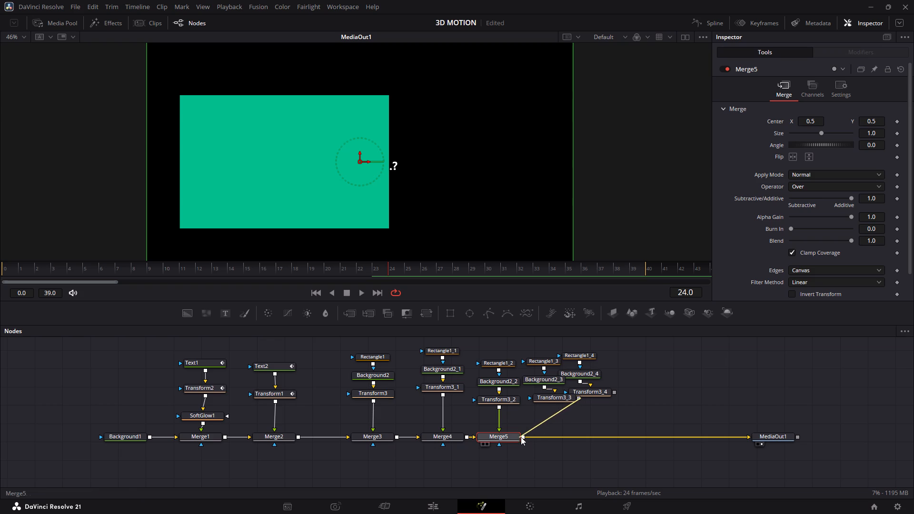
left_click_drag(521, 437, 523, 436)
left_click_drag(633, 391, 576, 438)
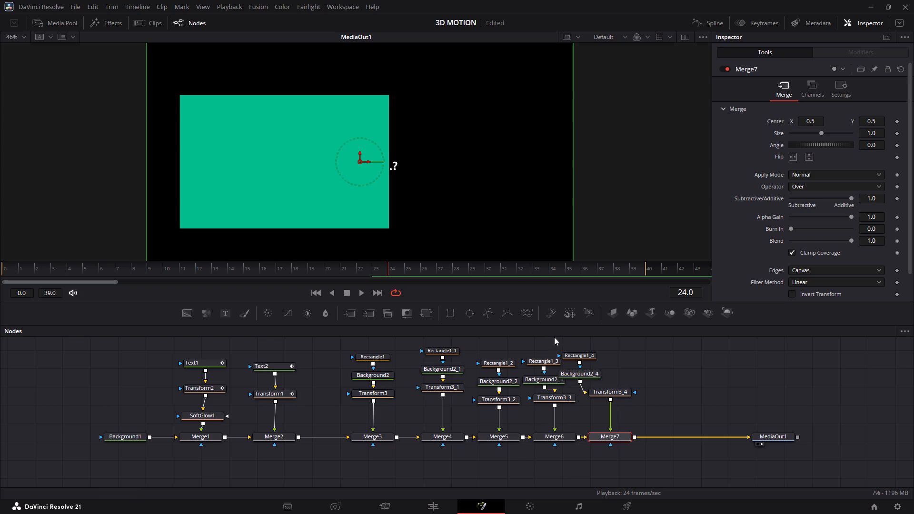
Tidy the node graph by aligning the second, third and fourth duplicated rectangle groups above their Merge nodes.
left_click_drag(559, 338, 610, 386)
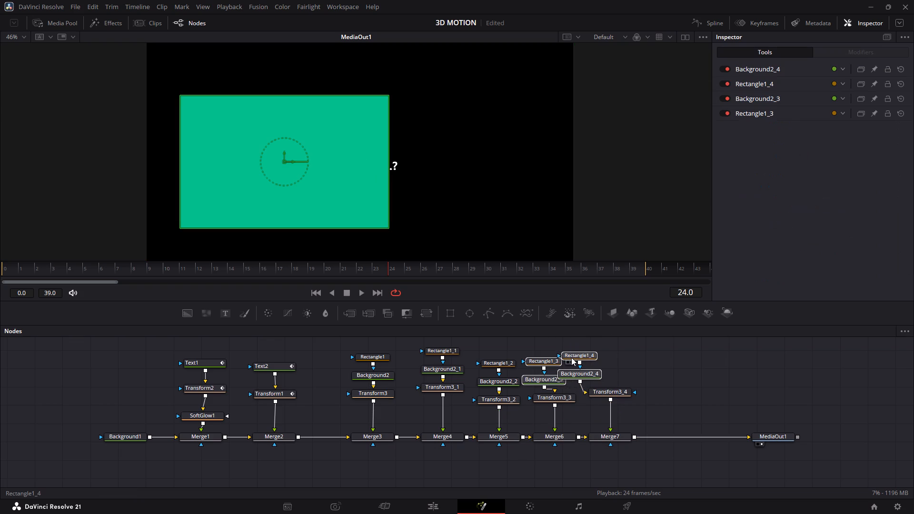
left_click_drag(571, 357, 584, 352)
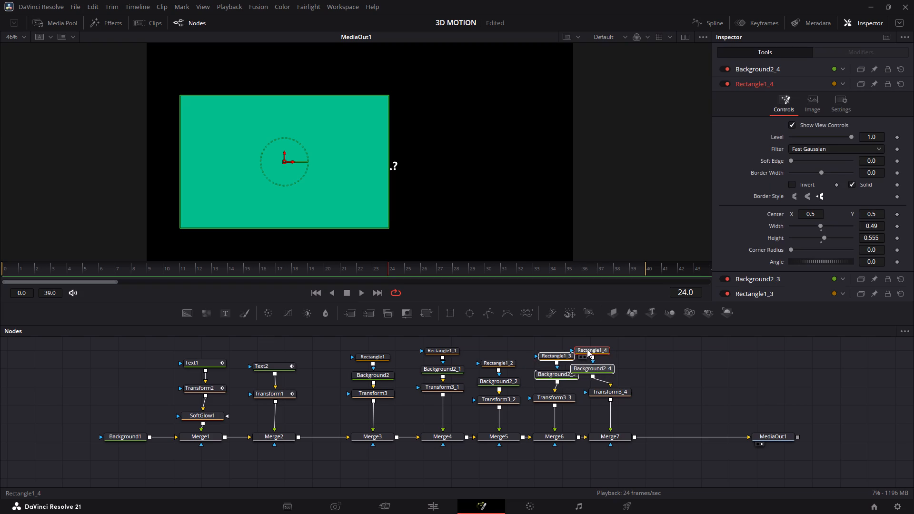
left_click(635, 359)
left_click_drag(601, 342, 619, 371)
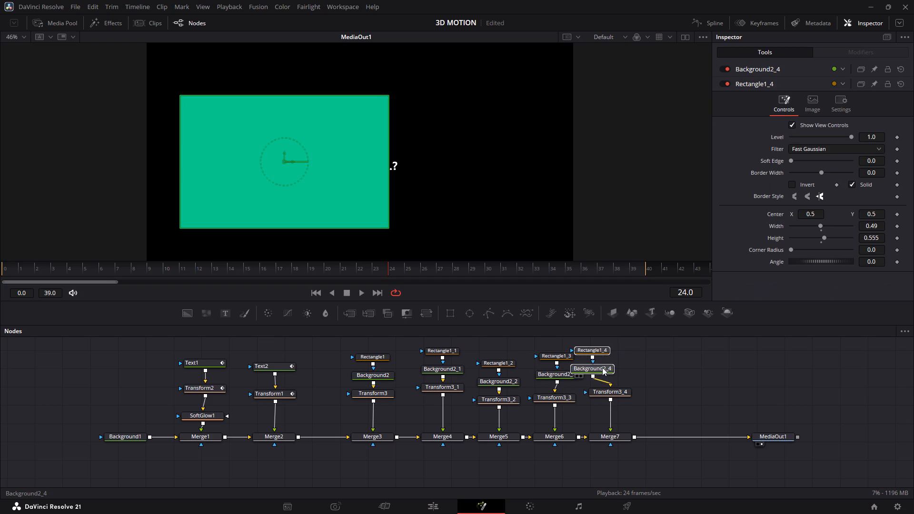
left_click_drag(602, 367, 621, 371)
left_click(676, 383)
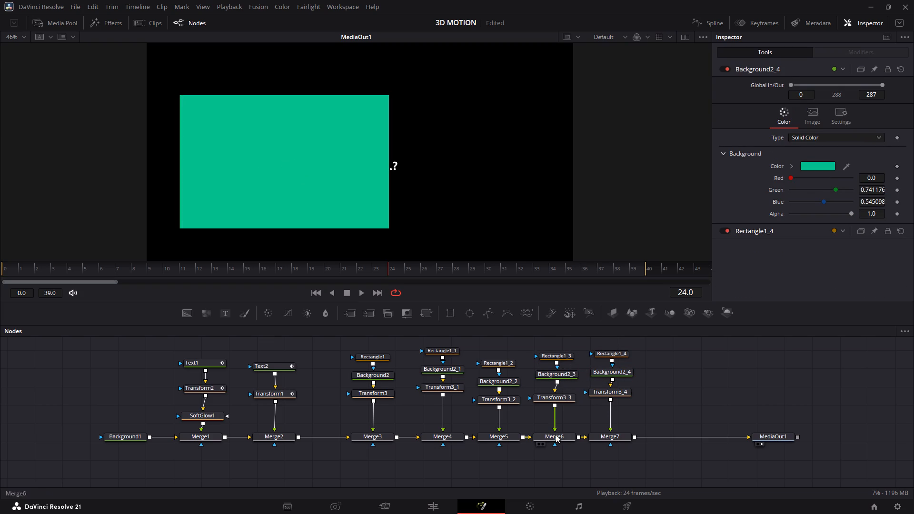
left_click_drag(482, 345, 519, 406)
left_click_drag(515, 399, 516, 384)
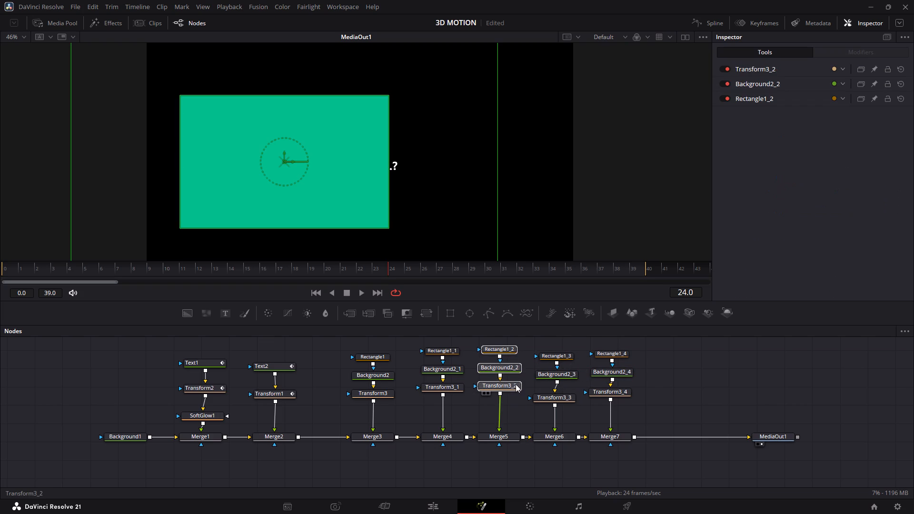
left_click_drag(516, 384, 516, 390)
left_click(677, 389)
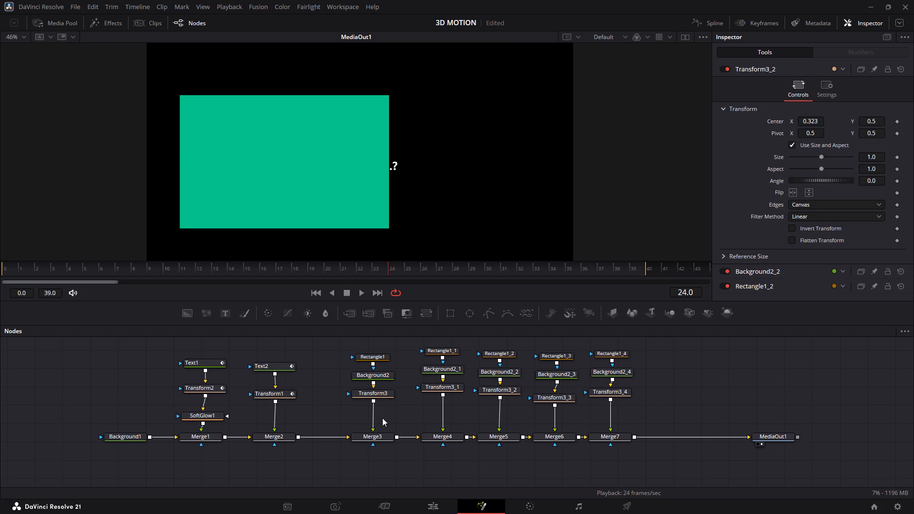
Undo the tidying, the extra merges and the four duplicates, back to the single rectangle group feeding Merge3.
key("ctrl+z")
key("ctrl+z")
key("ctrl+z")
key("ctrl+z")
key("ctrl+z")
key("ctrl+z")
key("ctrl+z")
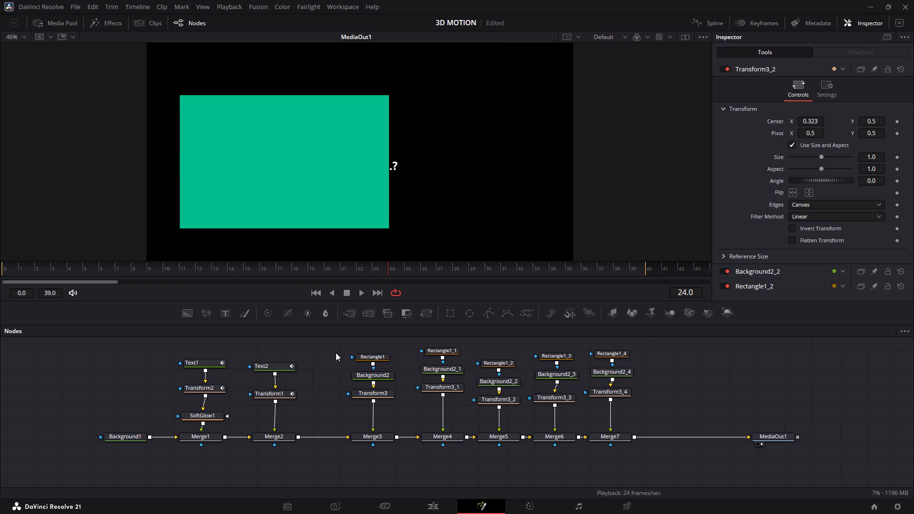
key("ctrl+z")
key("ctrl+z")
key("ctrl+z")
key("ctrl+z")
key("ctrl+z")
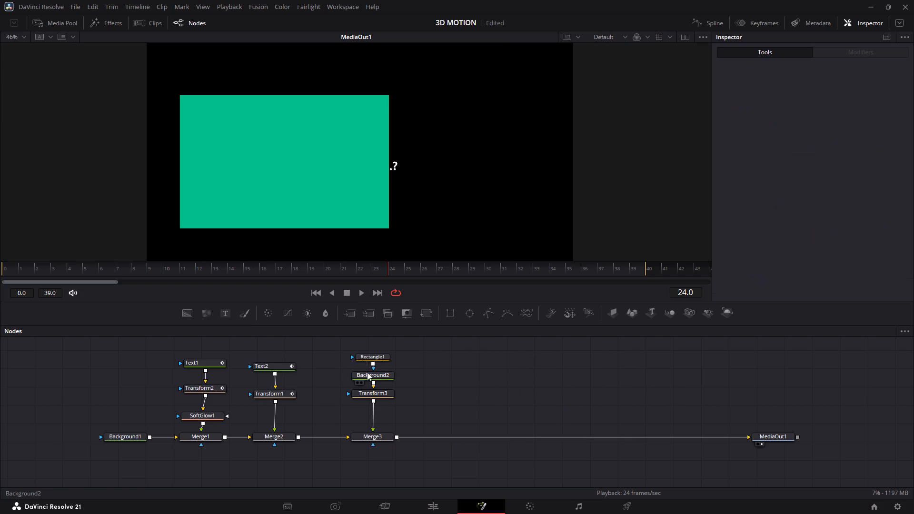
Round the green card's corners by setting Rectangle1's Corner Radius to 0.117.
left_click(385, 391)
left_click(374, 355)
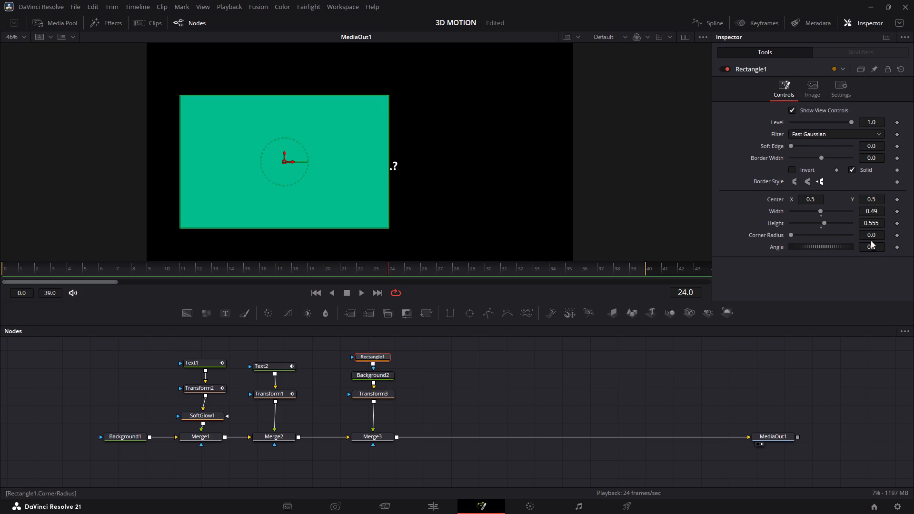
left_click_drag(861, 235, 462, 237)
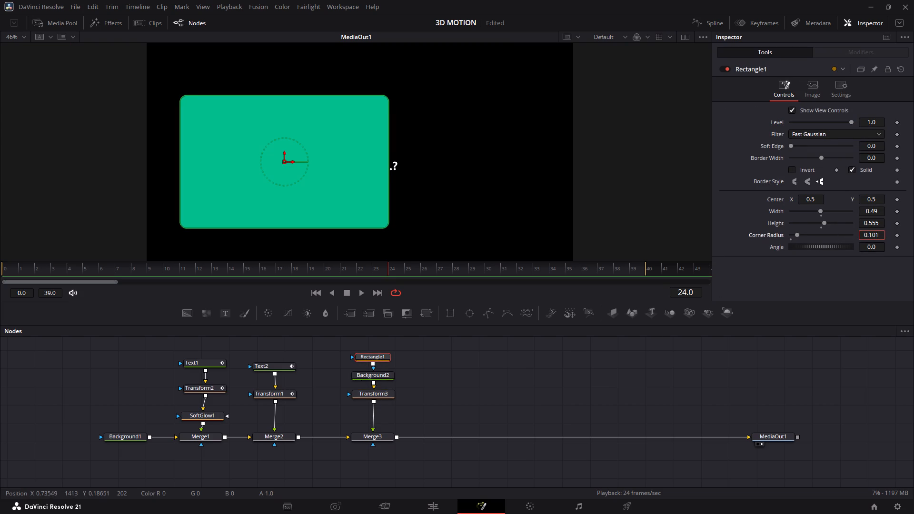
left_click_drag(462, 237, 469, 237)
left_click_drag(469, 237, 472, 237)
double_click(594, 392)
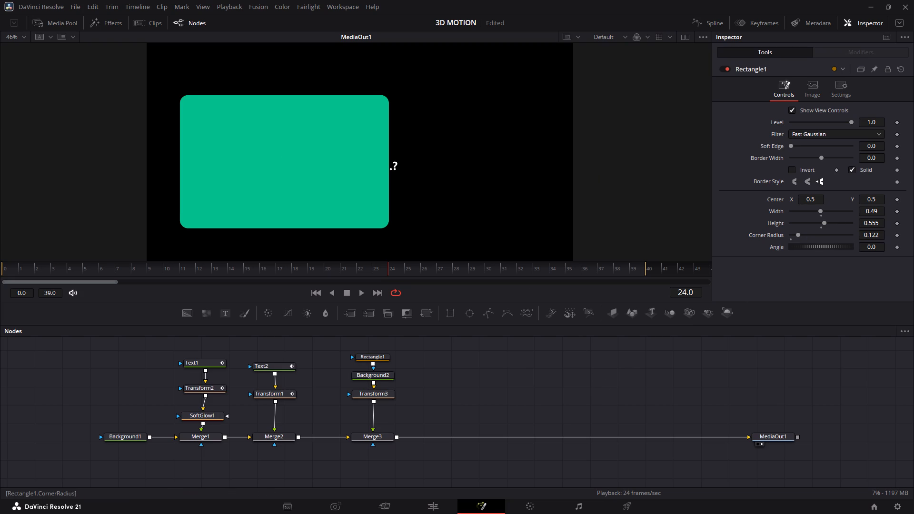
left_click_drag(883, 237, 872, 235)
left_click_drag(872, 235, 434, 234)
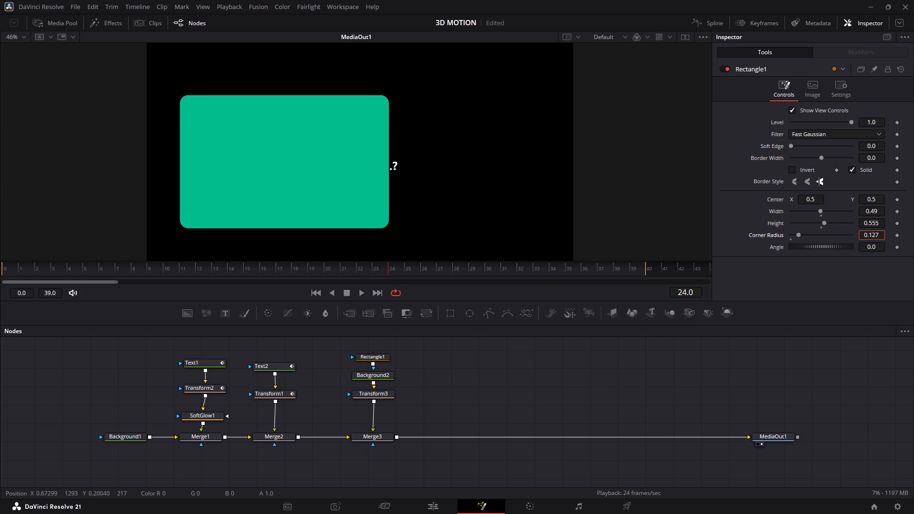
left_click_drag(434, 234, 429, 234)
Add a Soft Glow node and insert it between Transform3 and Merge3.
left_click(492, 407)
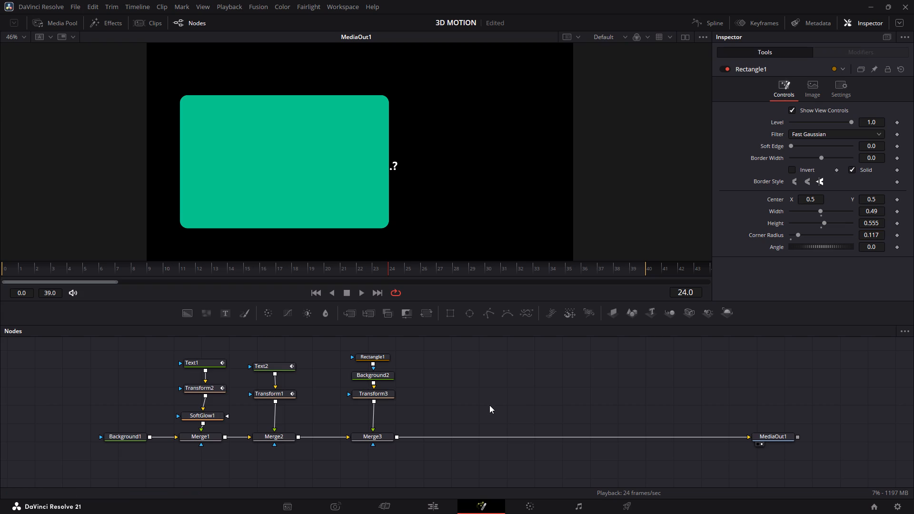
key("space")
type("sof")
key("BackSpace")
key("t")
key("space")
type("glow")
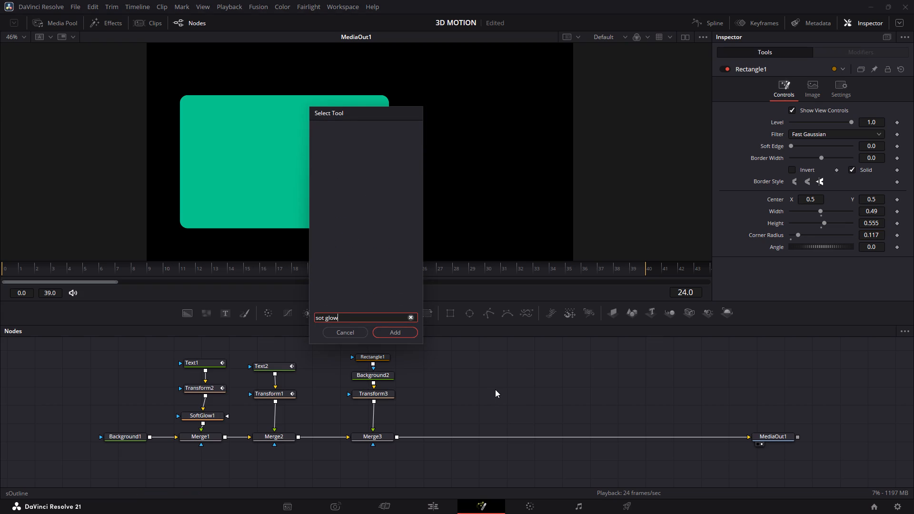
key("BackSpace")
key("BackSpace")
key("BackSpace")
key("BackSpace")
key("BackSpace")
key("BackSpace")
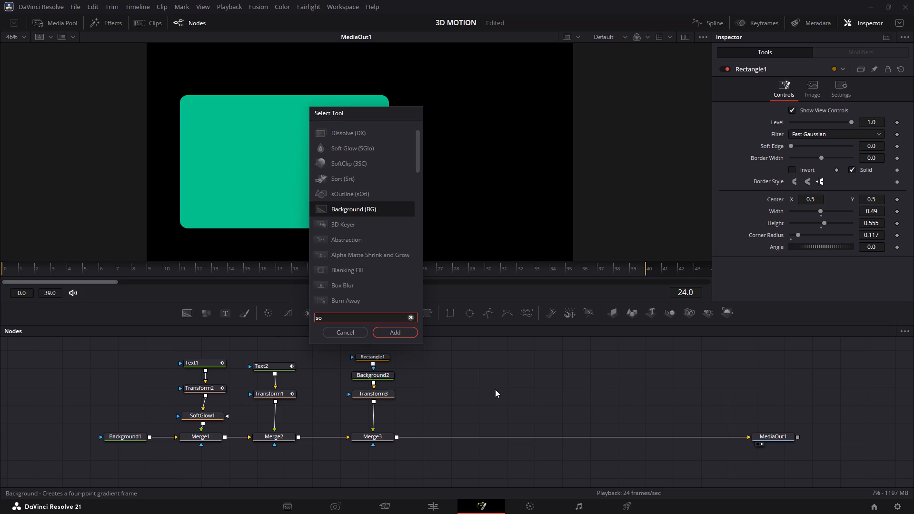
type("ft gloe")
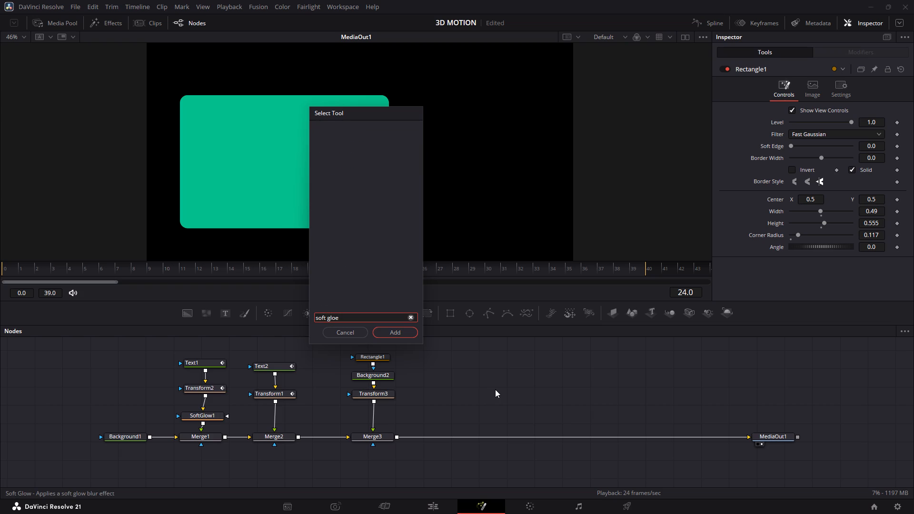
key("BackSpace")
key("w")
key("Return")
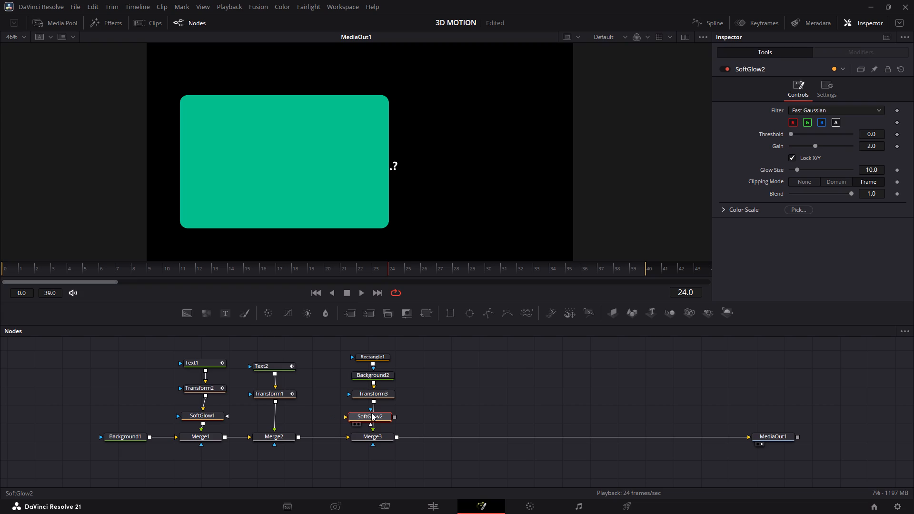
left_click(373, 413)
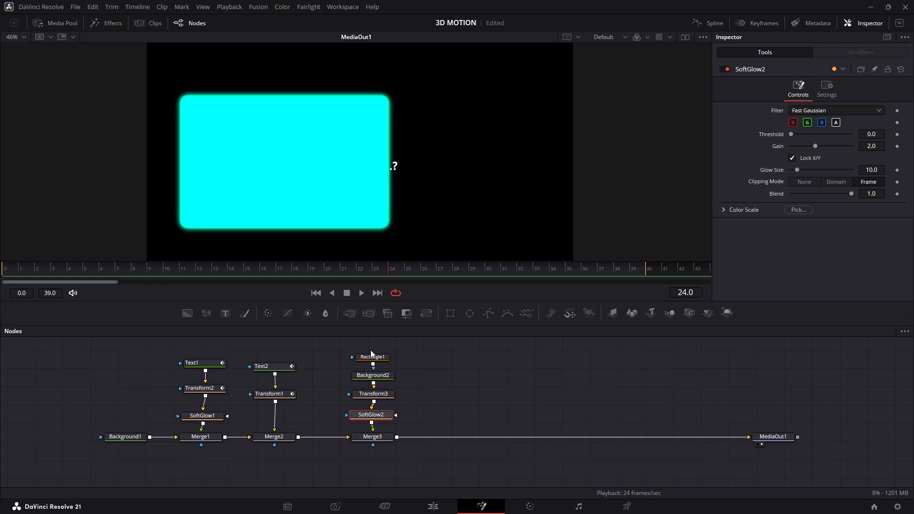
Tidy the card's node column by shifting Rectangle1, Background2 and Transform3 upward and placing the new Soft Glow just beneath Transform3.
left_click_drag(358, 341, 397, 399)
left_click_drag(377, 394, 377, 392)
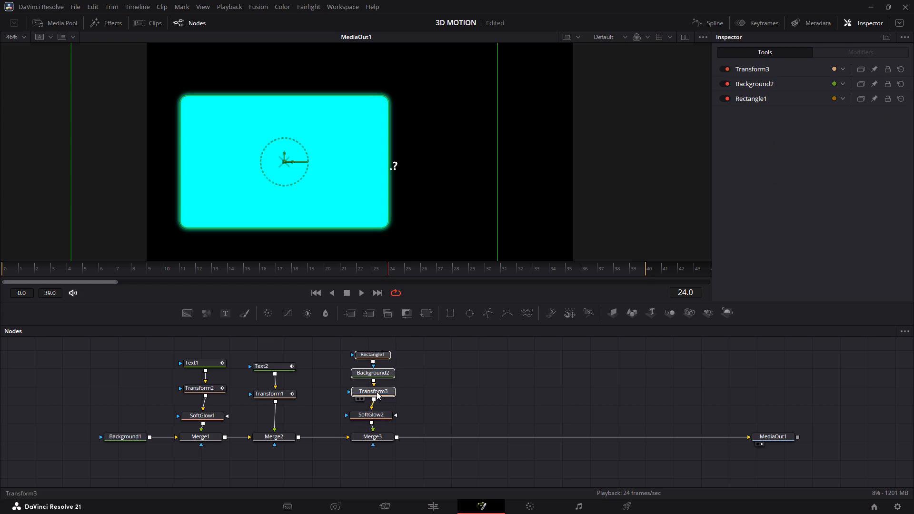
left_click_drag(377, 392, 378, 383)
left_click(404, 391)
scroll(424, 415, "up", 1)
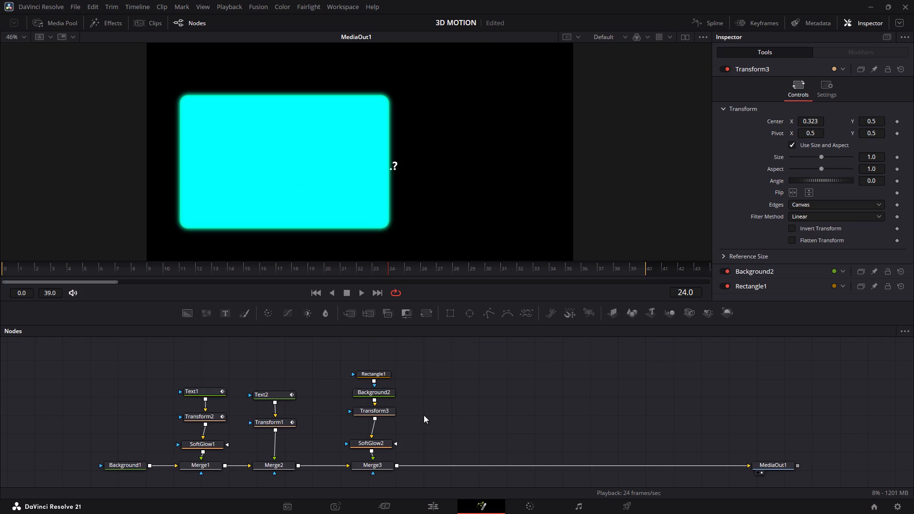
left_click_drag(379, 445, 384, 433)
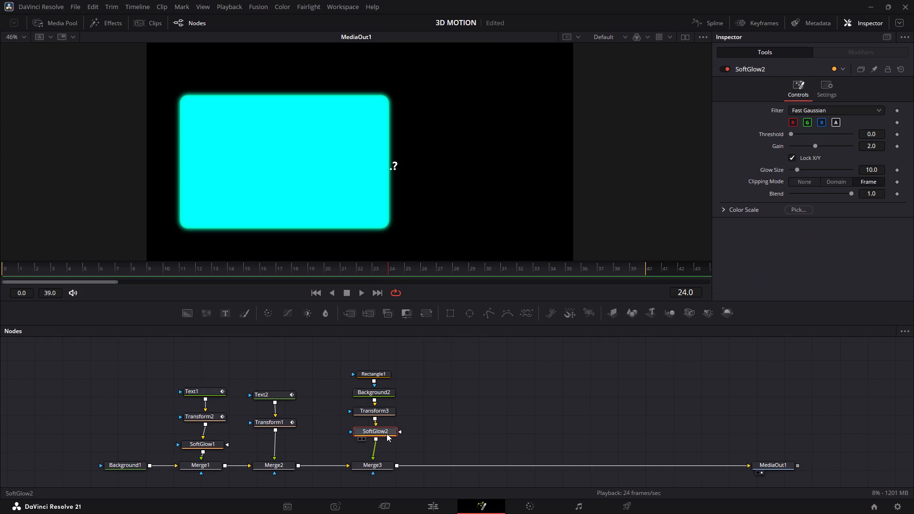
Set the card's Soft Glow to a Glow Size of 100 and a Gain of 0.375.
left_click_drag(863, 169, 774, 131)
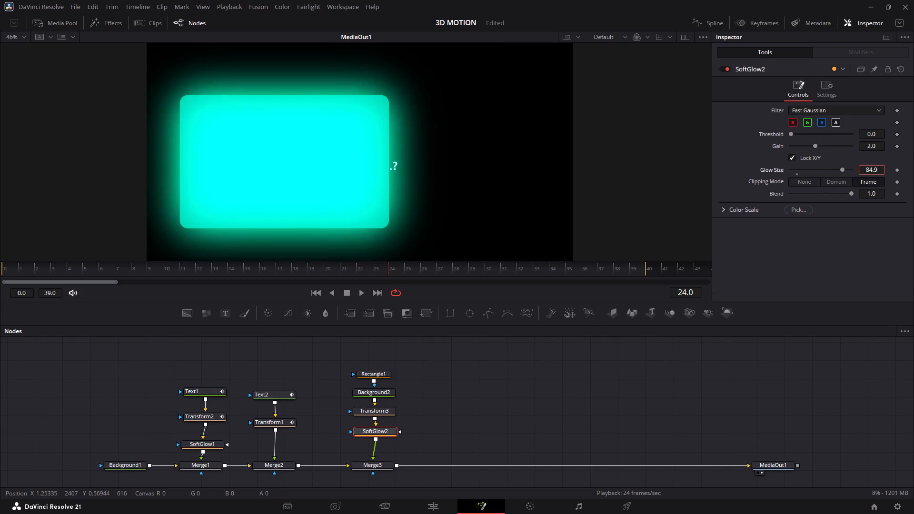
left_click_drag(774, 131, 630, 96)
left_click_drag(630, 96, 632, 96)
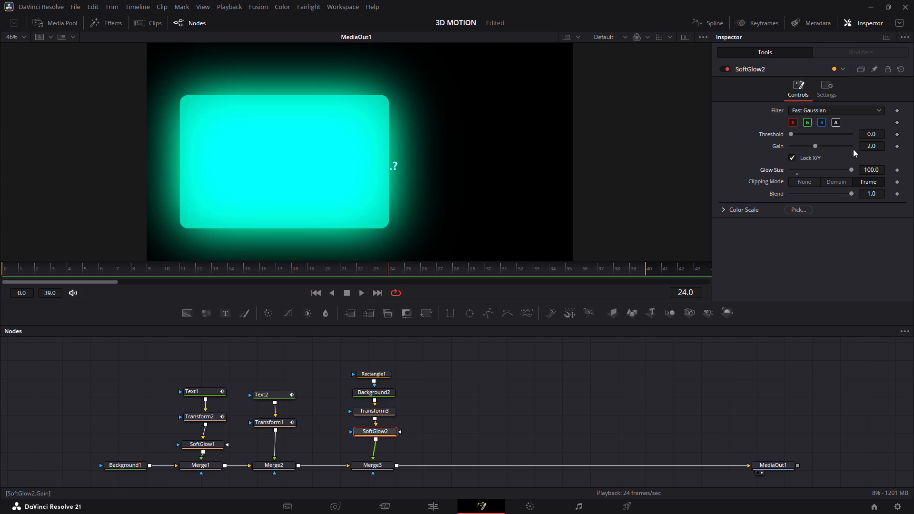
left_click_drag(882, 148, 882, 148)
left_click_drag(882, 148, 747, 185)
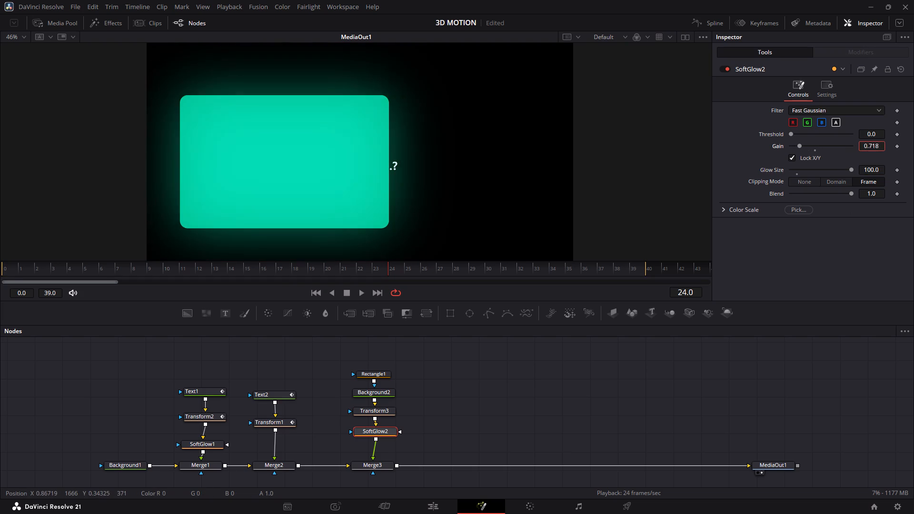
left_click_drag(747, 185, 657, 114)
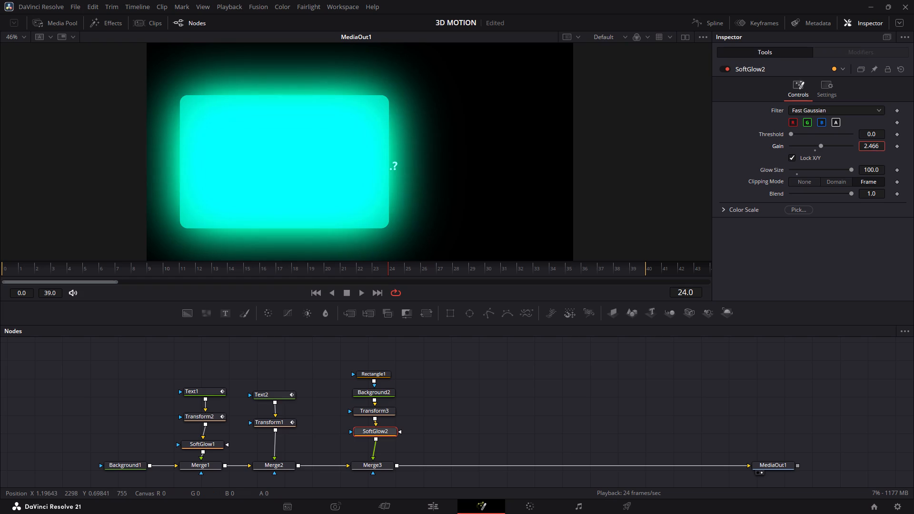
left_click_drag(657, 114, 643, 185)
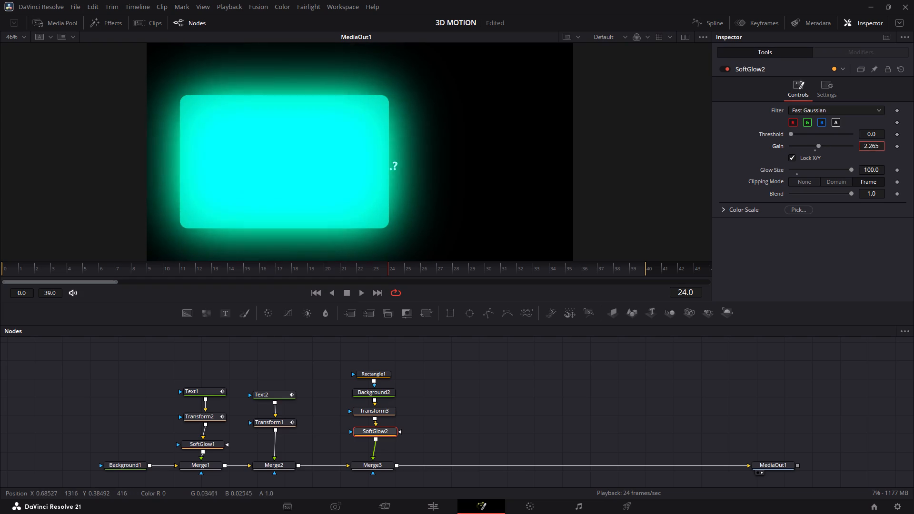
left_click_drag(643, 185, 327, 278)
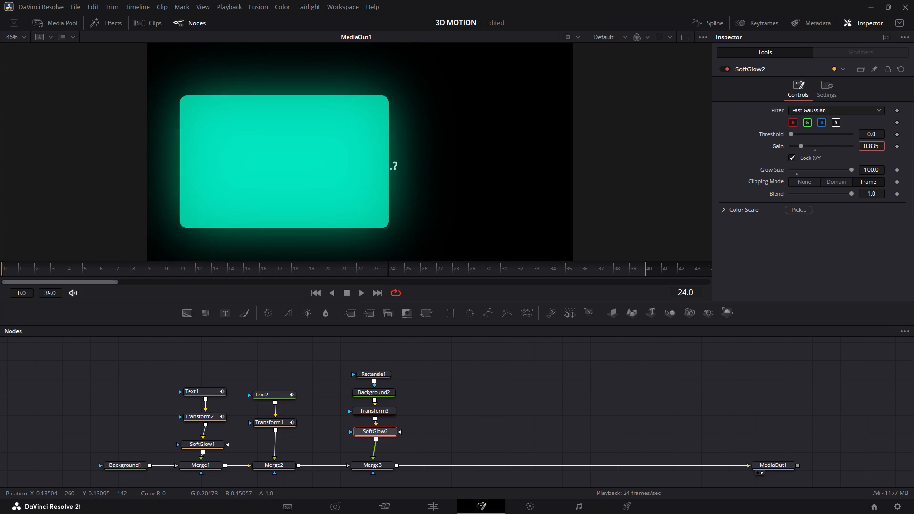
left_click_drag(327, 278, 205, 293)
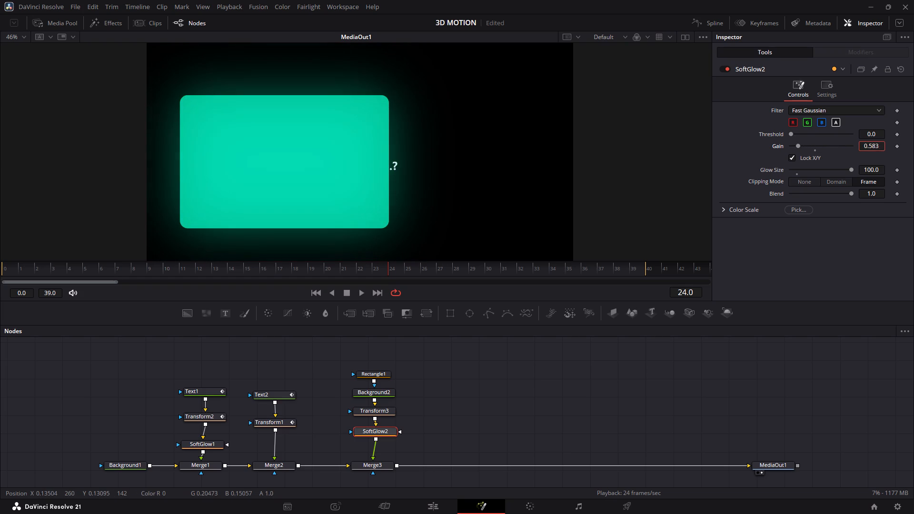
left_click_drag(205, 293, 109, 284)
Set the Threshold of the card's Soft Glow to 0.322.
left_click_drag(860, 134, 713, 128)
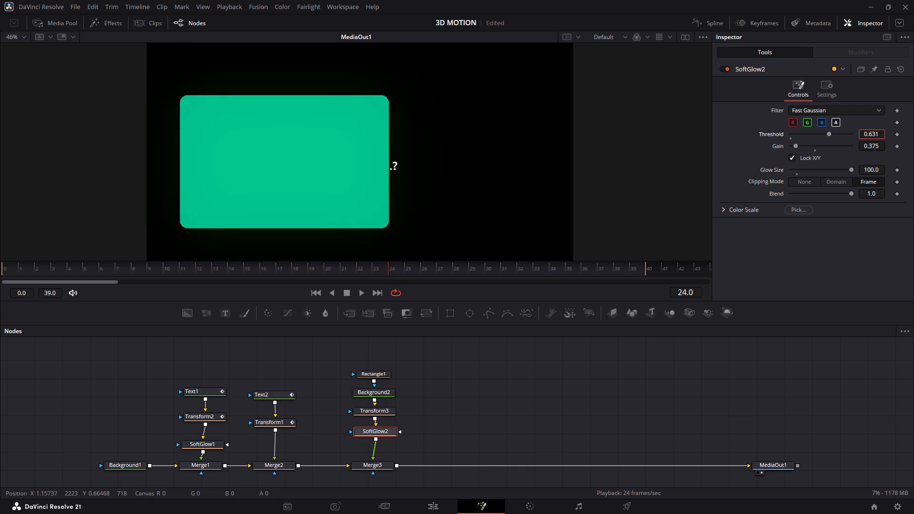
left_click_drag(713, 128, 559, 136)
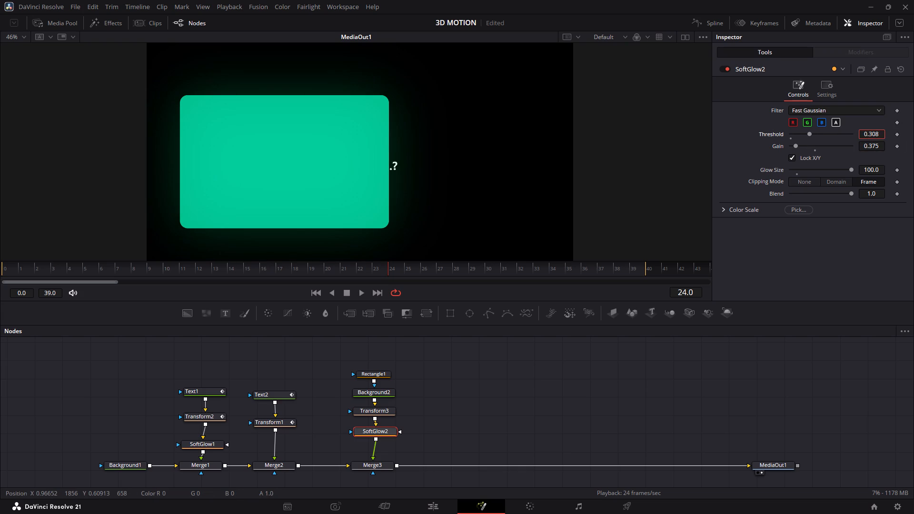
left_click_drag(559, 136, 184, 163)
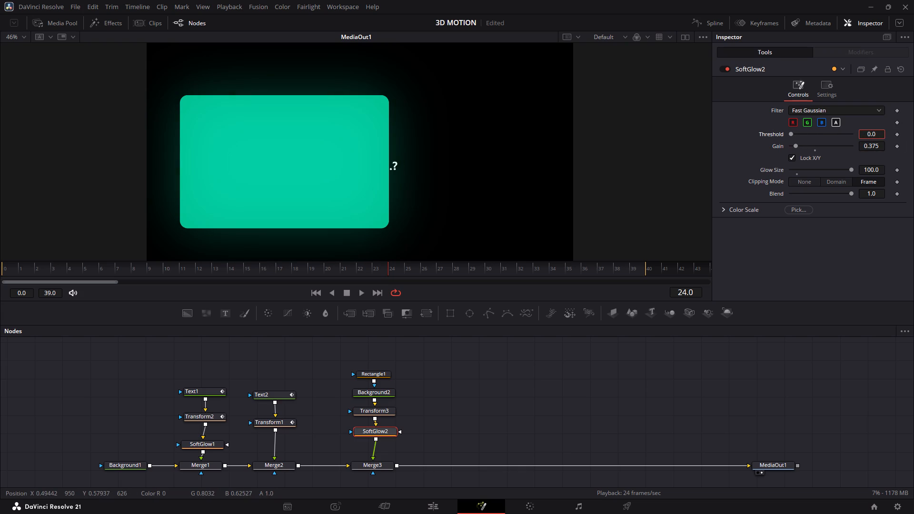
left_click_drag(184, 163, 342, 142)
left_click_drag(342, 142, 337, 142)
left_click(578, 389)
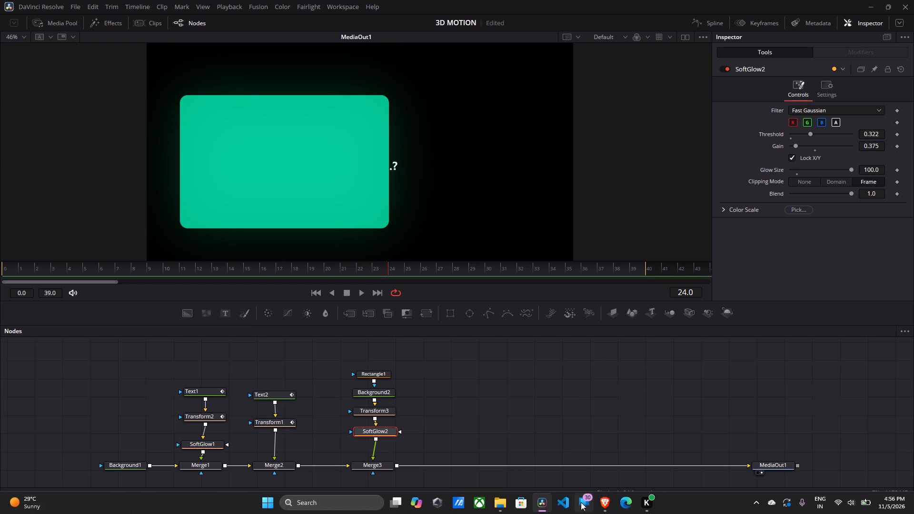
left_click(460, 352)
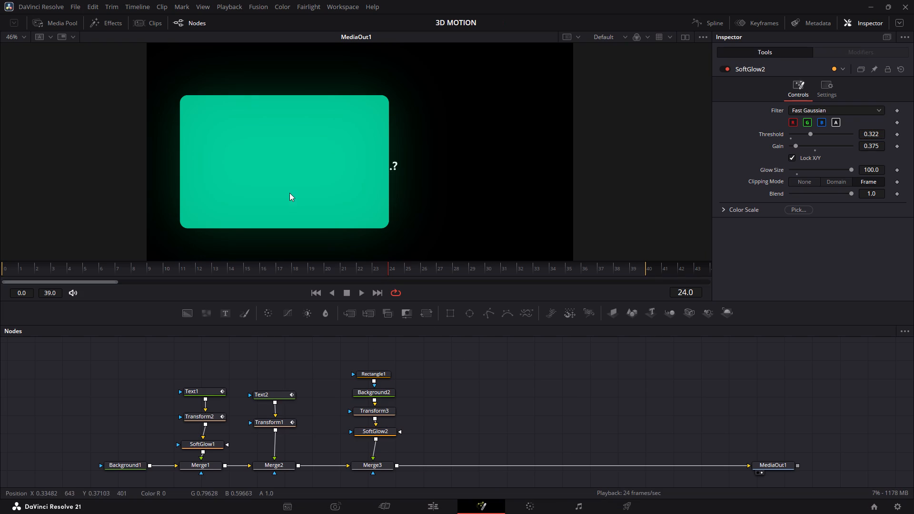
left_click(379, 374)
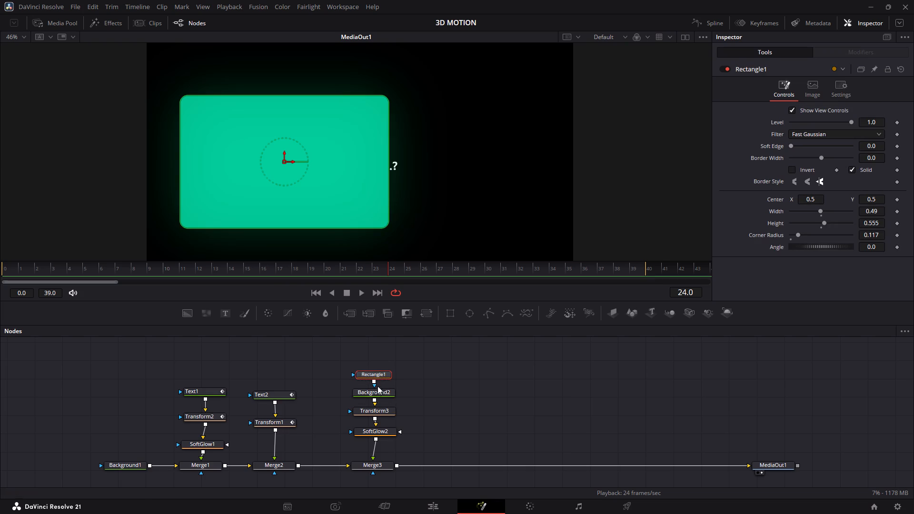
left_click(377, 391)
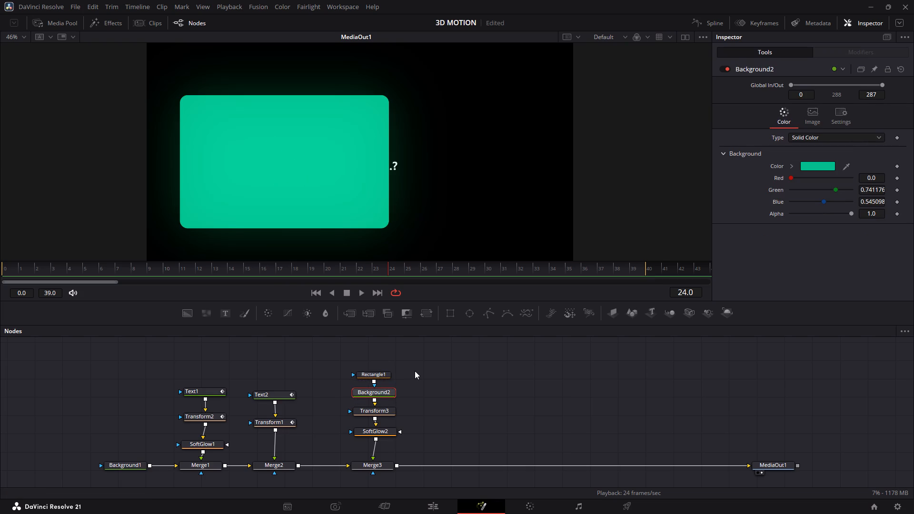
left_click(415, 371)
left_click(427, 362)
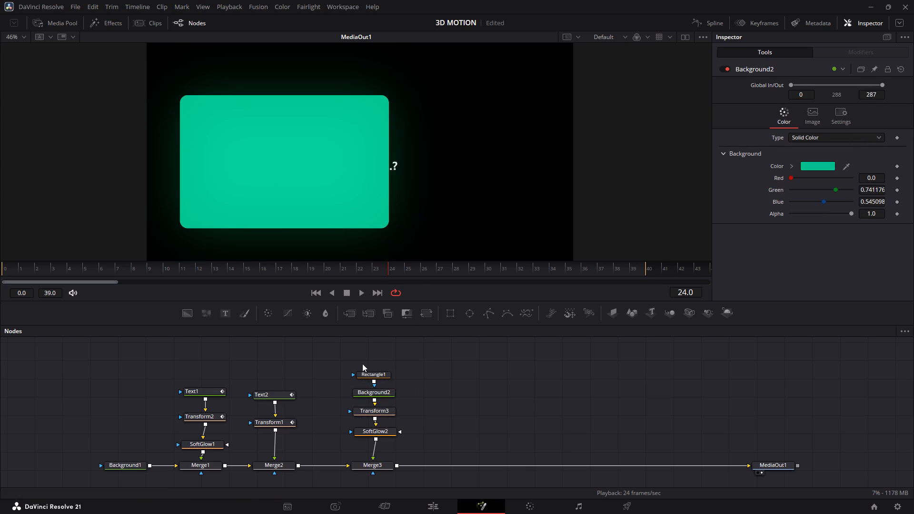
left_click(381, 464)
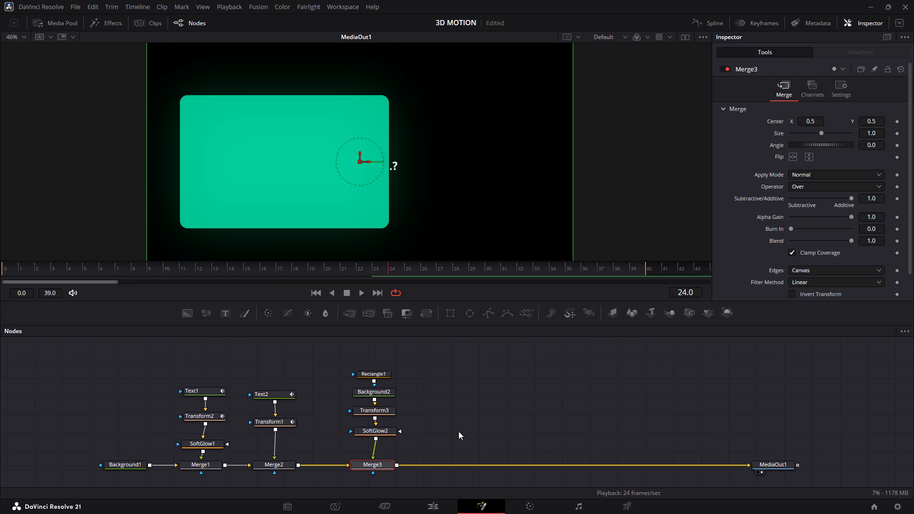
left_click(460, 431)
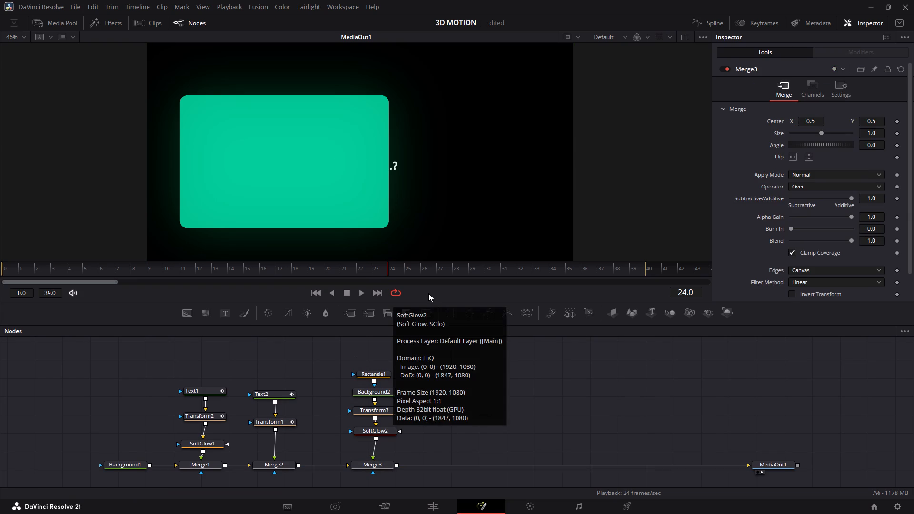
Add an unconnected Merge node beside the card's node column, keeping SoftGlow2 just beneath Transform3.
left_click(351, 313)
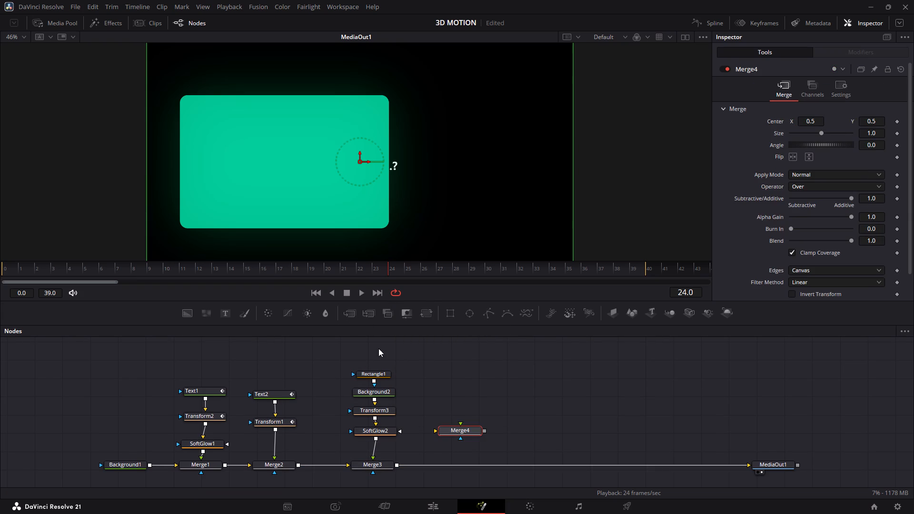
left_click_drag(467, 431, 381, 441)
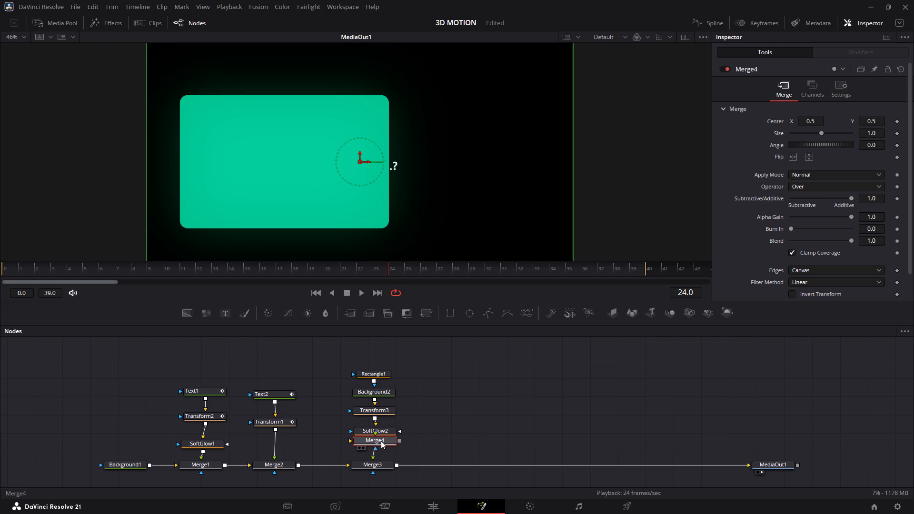
left_click_drag(381, 441, 374, 446)
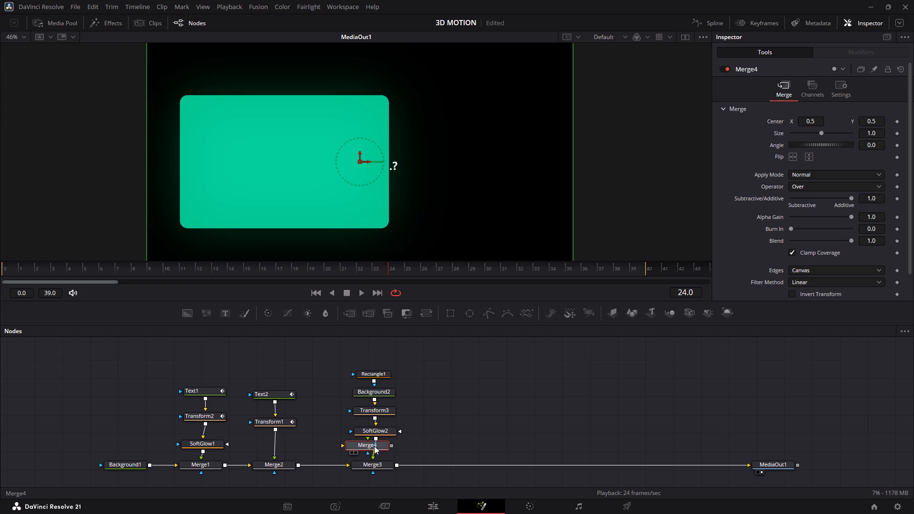
left_click_drag(374, 446, 472, 405)
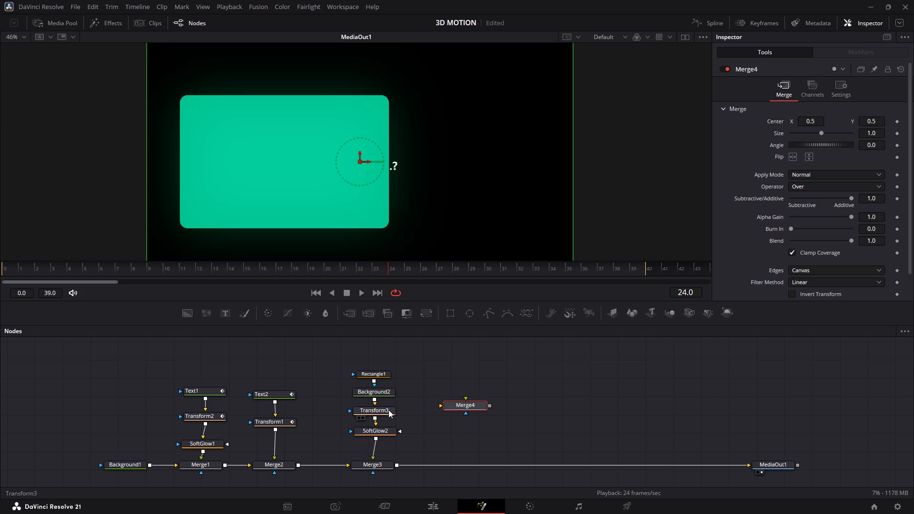
left_click_drag(379, 431, 378, 447)
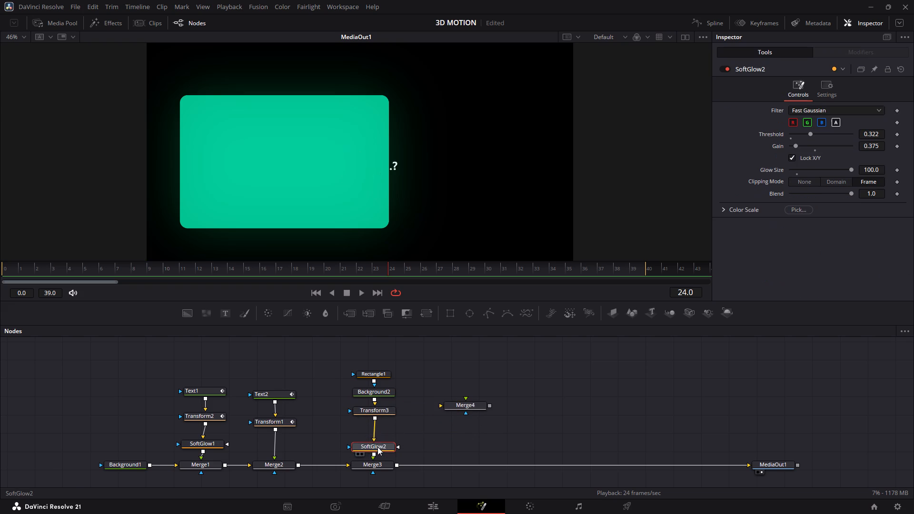
left_click_drag(378, 447, 379, 433)
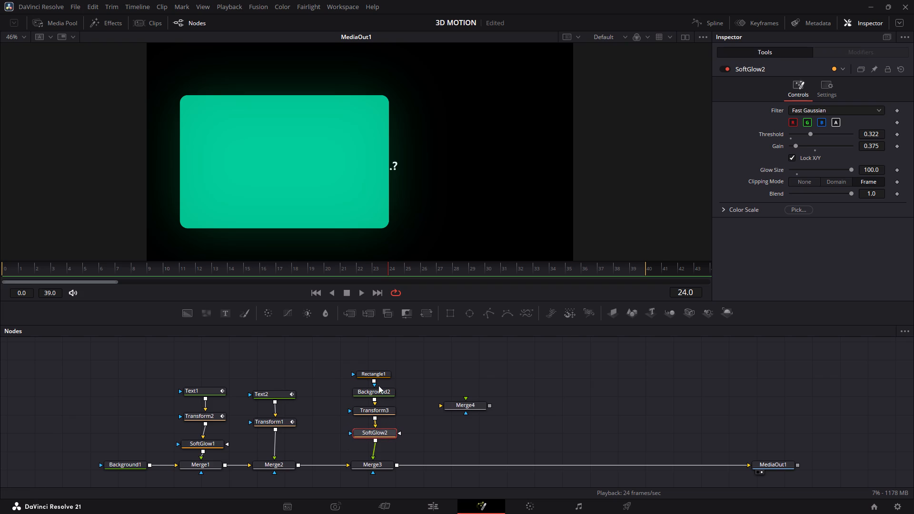
Move Rectangle1 and Background2 together up and to the left, making room above Transform3.
left_click(377, 391)
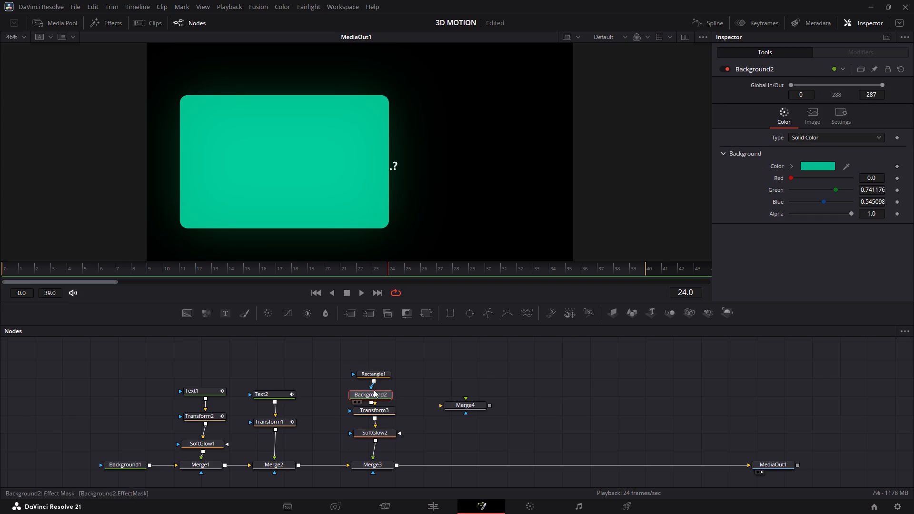
left_click_drag(416, 357, 382, 394)
left_click_drag(381, 394, 346, 373)
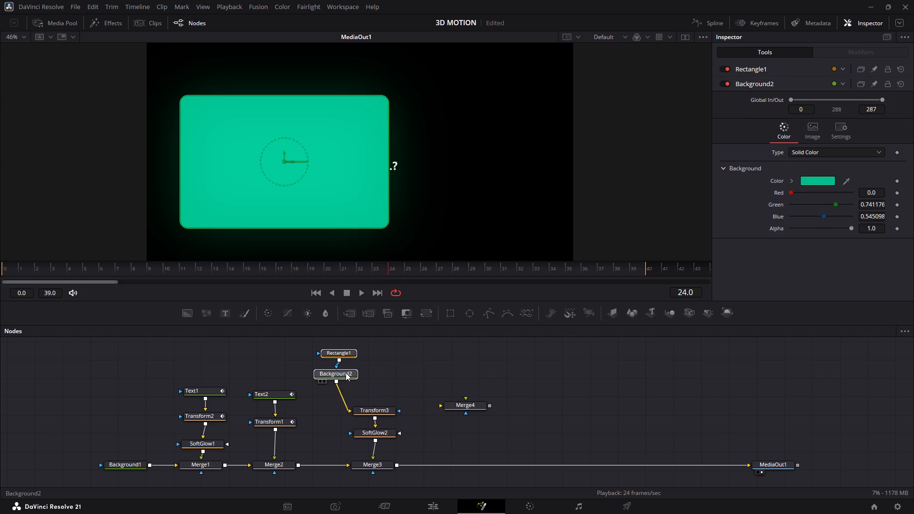
left_click_drag(346, 373, 343, 372)
Insert the new Merge node between Background2 and Transform3, positioned above Transform3.
left_click_drag(462, 405, 357, 396)
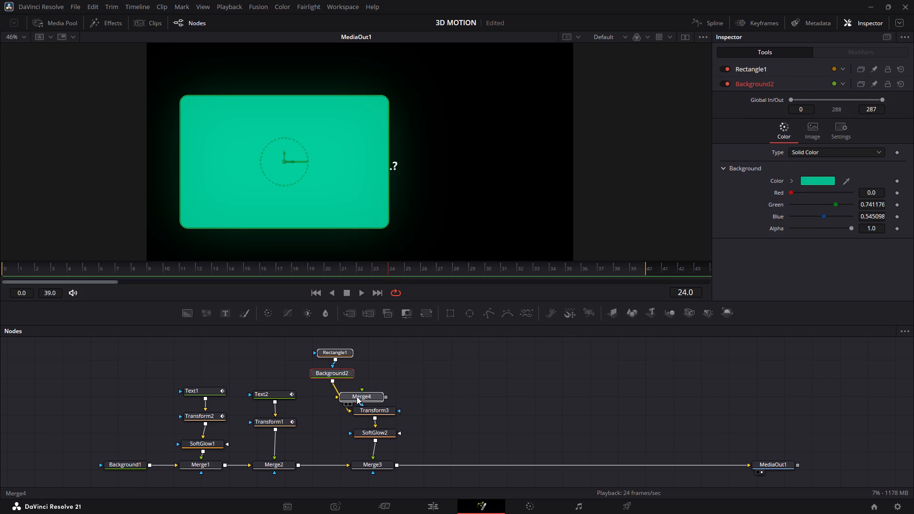
left_click_drag(357, 396, 340, 398)
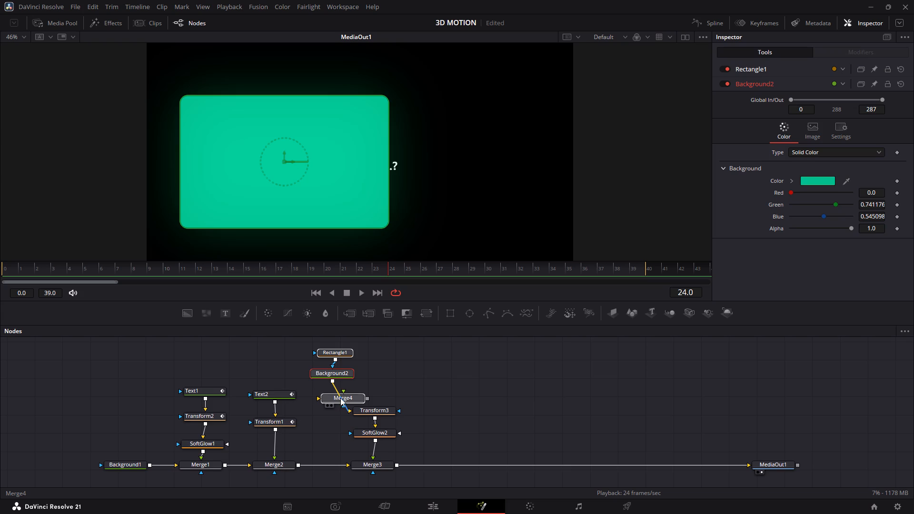
left_click_drag(340, 398, 341, 398)
left_click(341, 398, "shift")
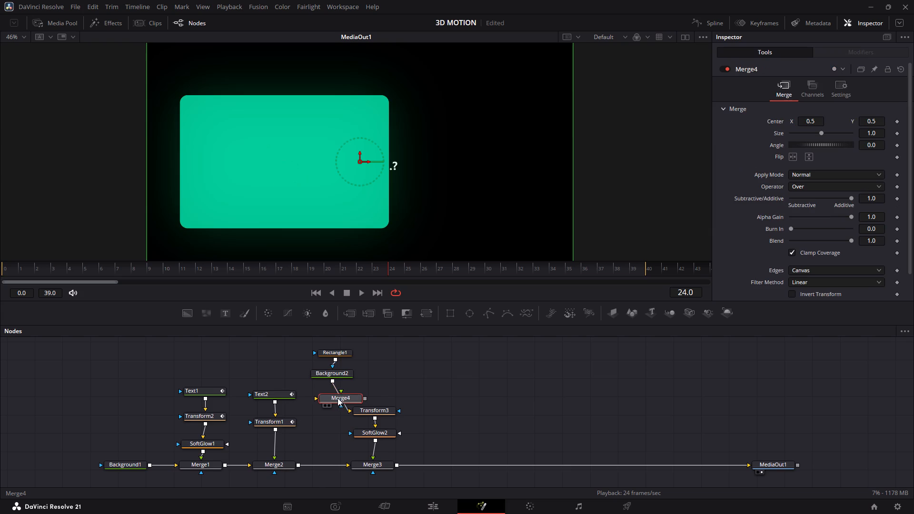
left_click_drag(345, 398, 382, 390)
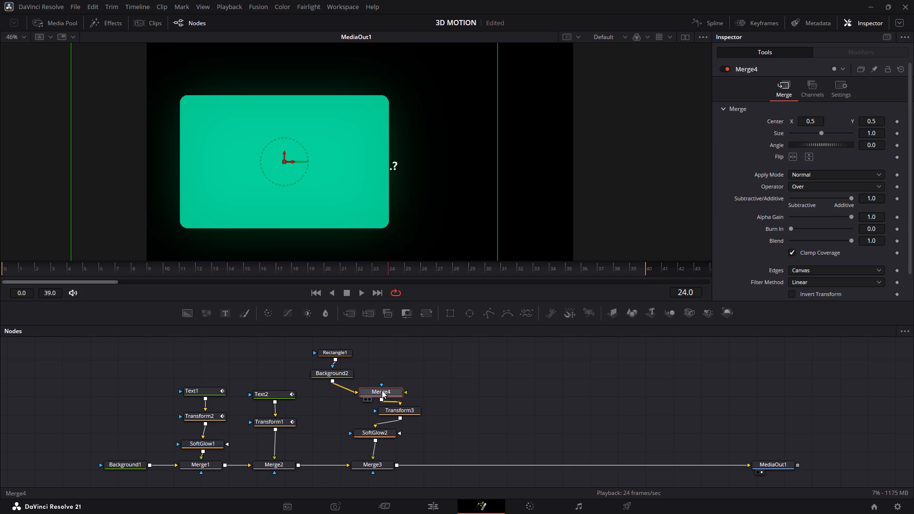
left_click_drag(382, 390, 378, 387)
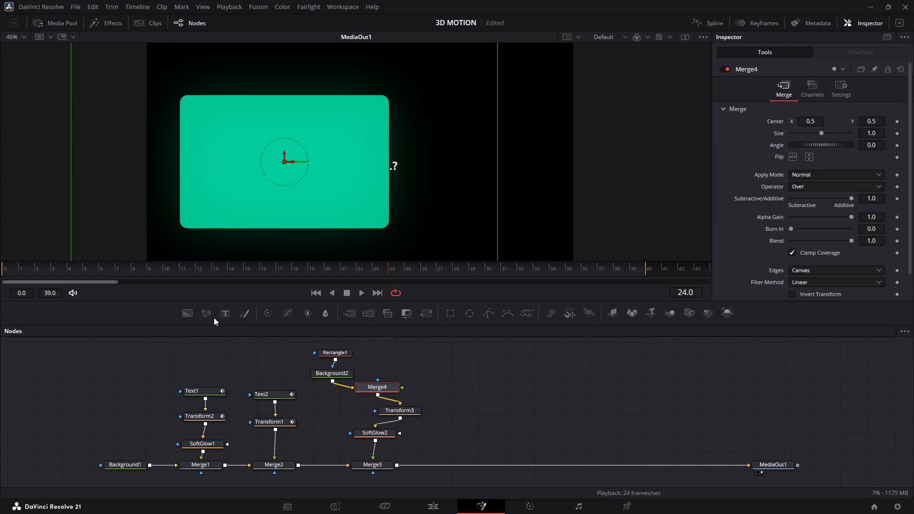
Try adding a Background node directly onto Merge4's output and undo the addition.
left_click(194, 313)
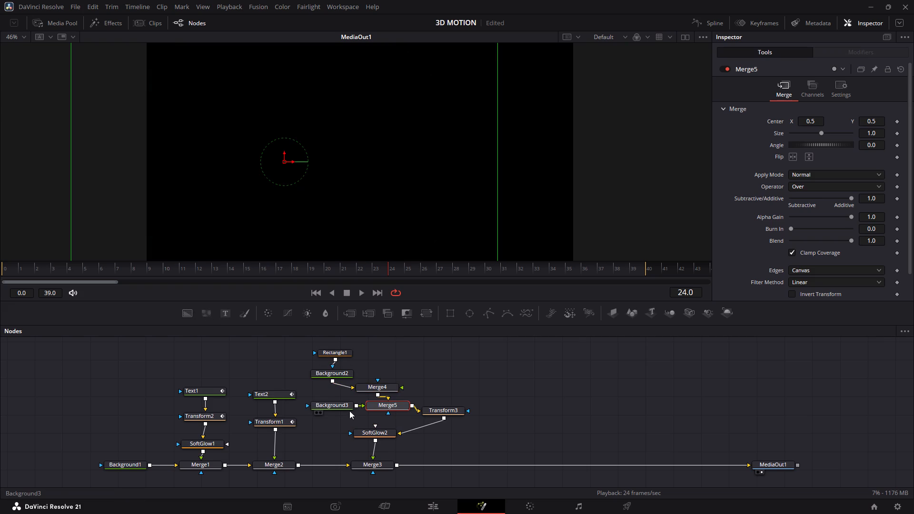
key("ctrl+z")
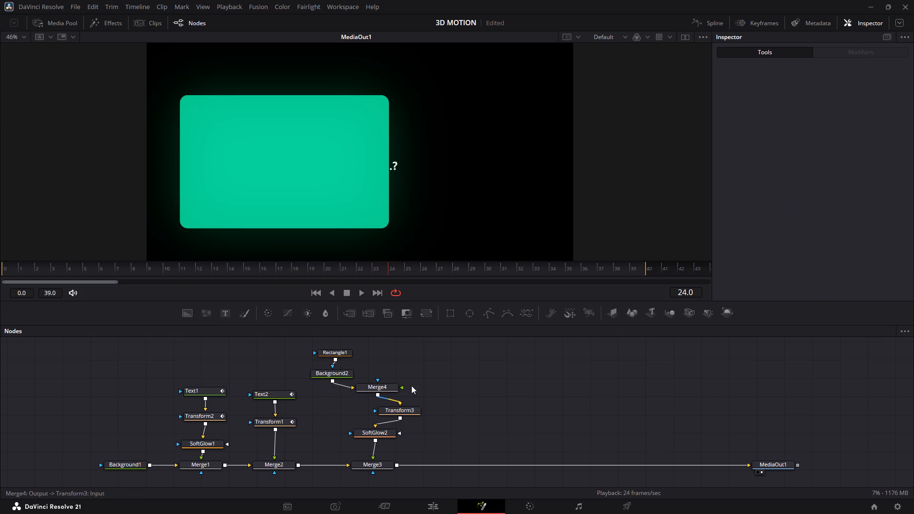
Add a separate black Background node, connect it to Merge4 as the foreground, and place it just above Merge4.
left_click(411, 385)
left_click(187, 314)
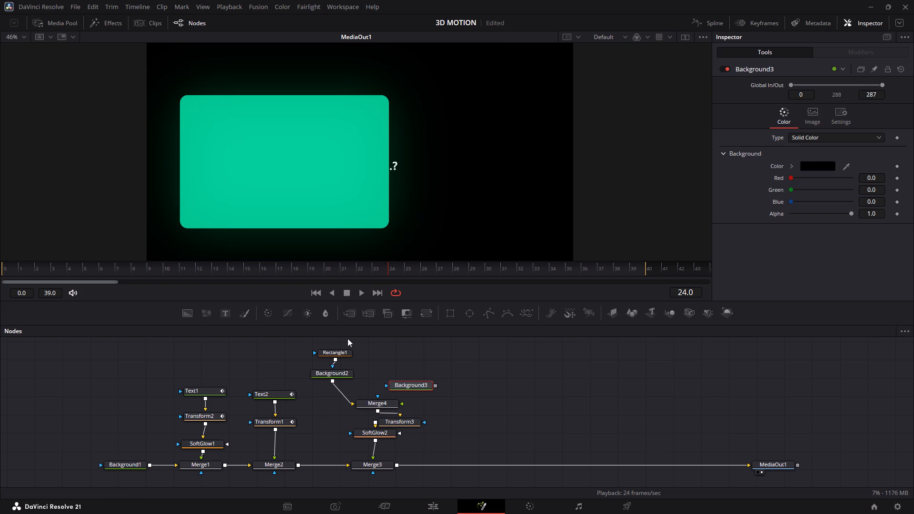
left_click_drag(406, 383, 400, 363)
left_click_drag(429, 366, 381, 396)
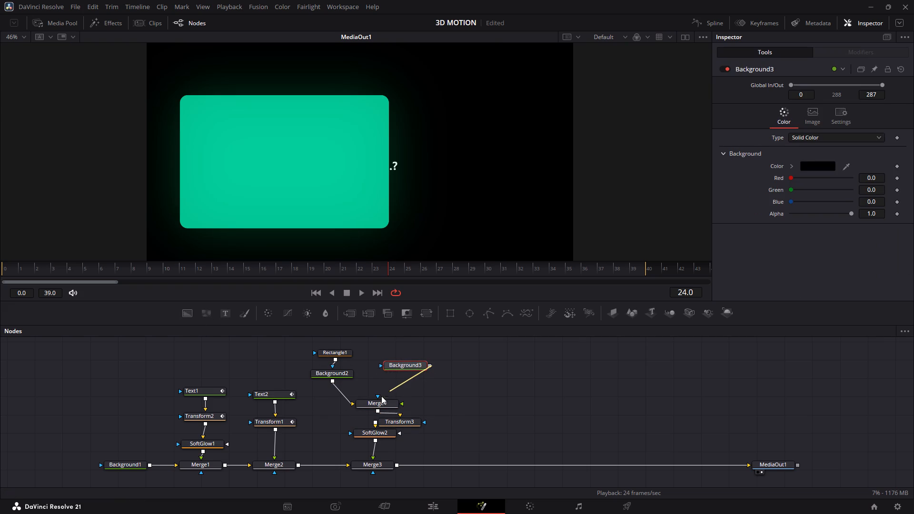
left_click_drag(381, 396, 378, 403)
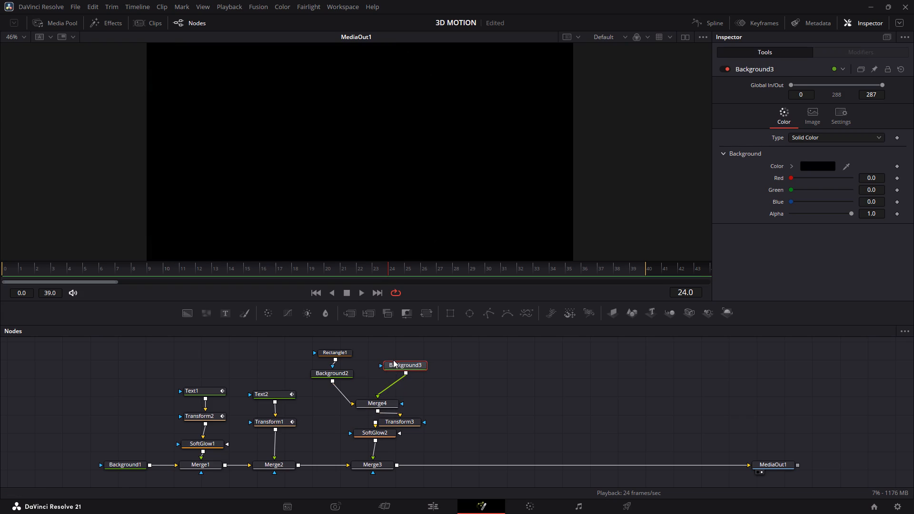
left_click(395, 360)
left_click_drag(397, 362, 389, 376)
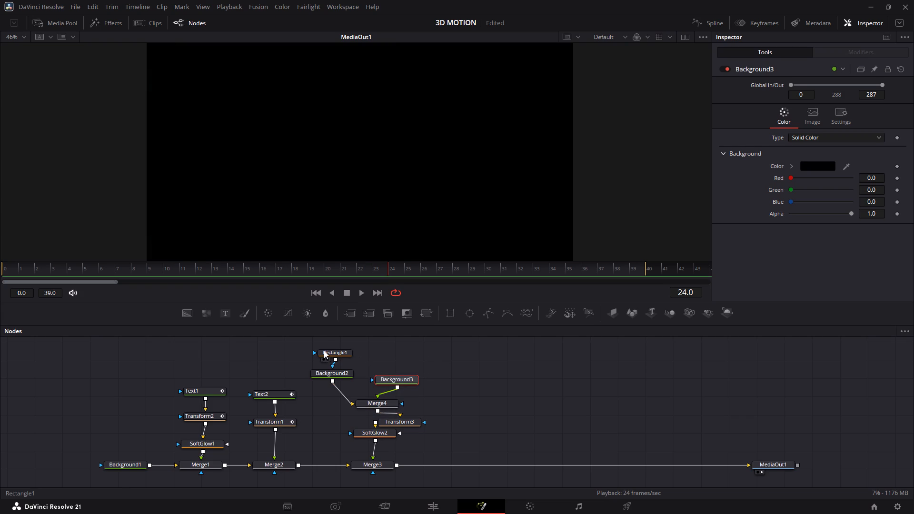
Duplicate the Rectangle1 mask above Background3 and connect the copy to Background3 as its effect mask.
left_click(323, 355)
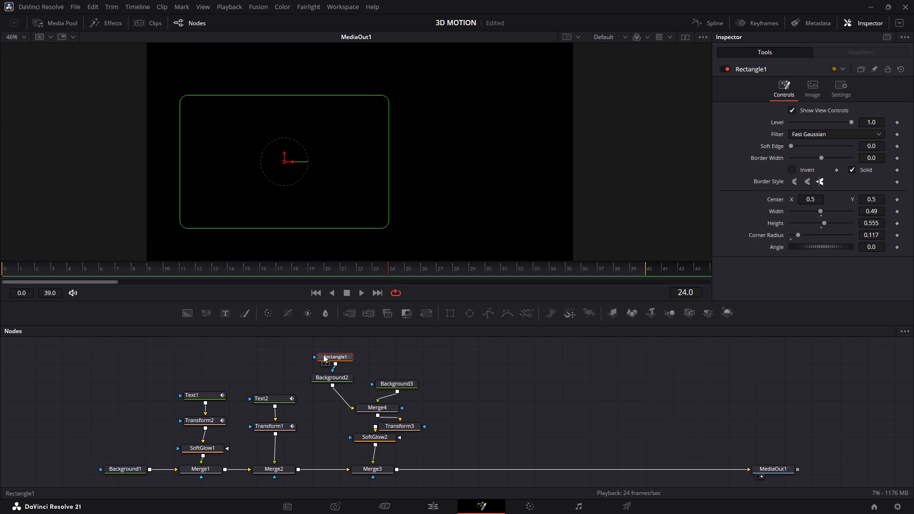
key("ctrl+c")
left_click(398, 355)
key("ctrl+v")
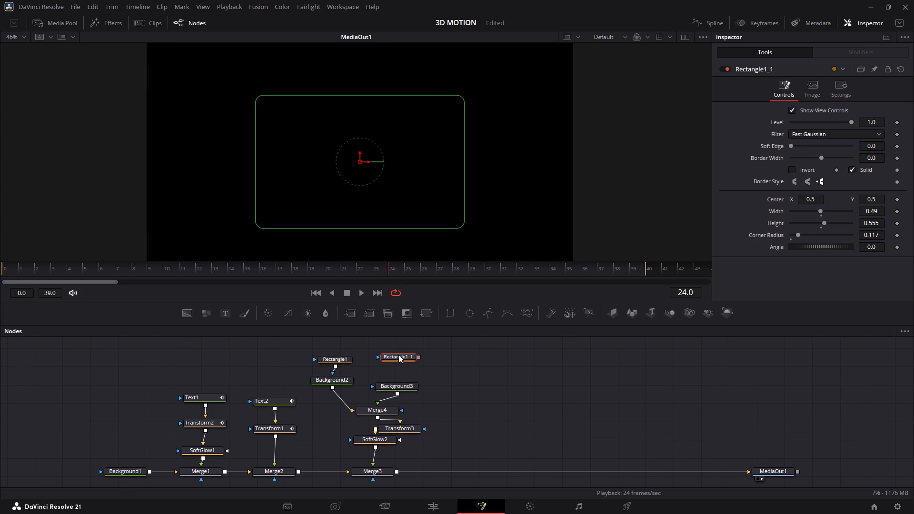
left_click_drag(420, 357, 400, 392)
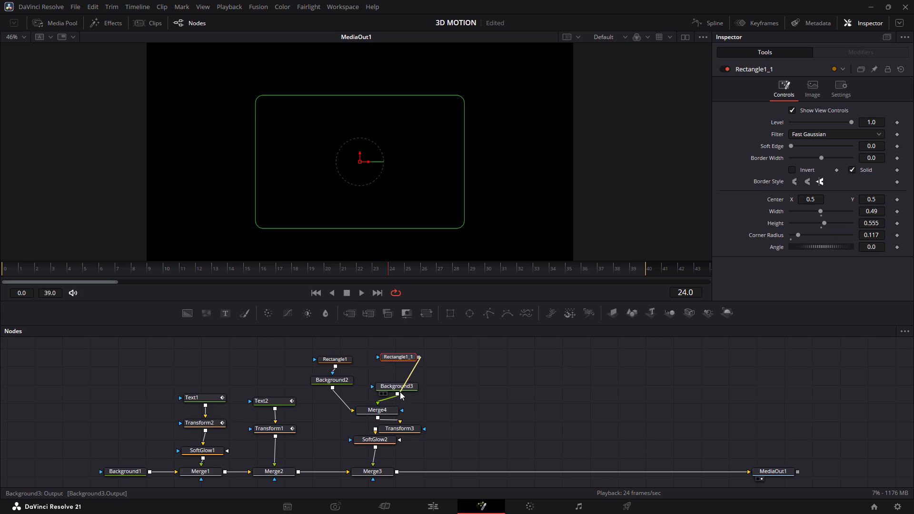
left_click_drag(400, 392, 400, 386)
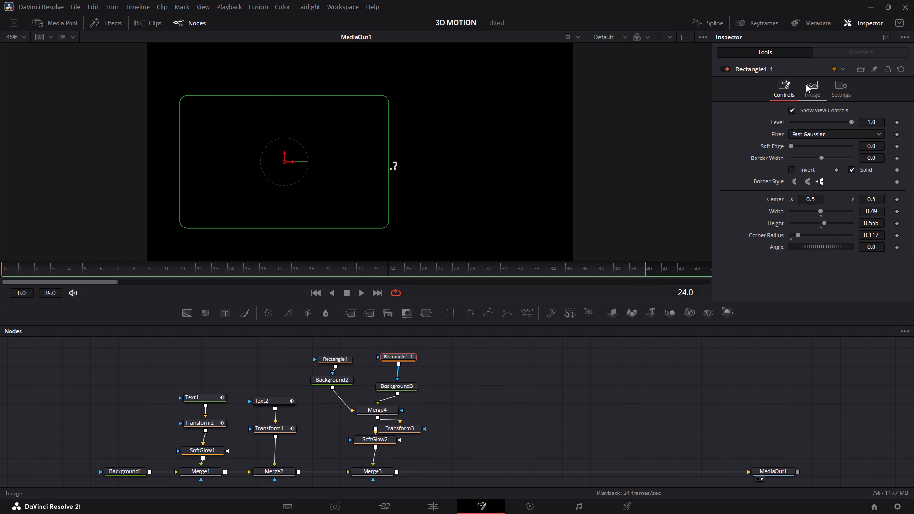
left_click(492, 376)
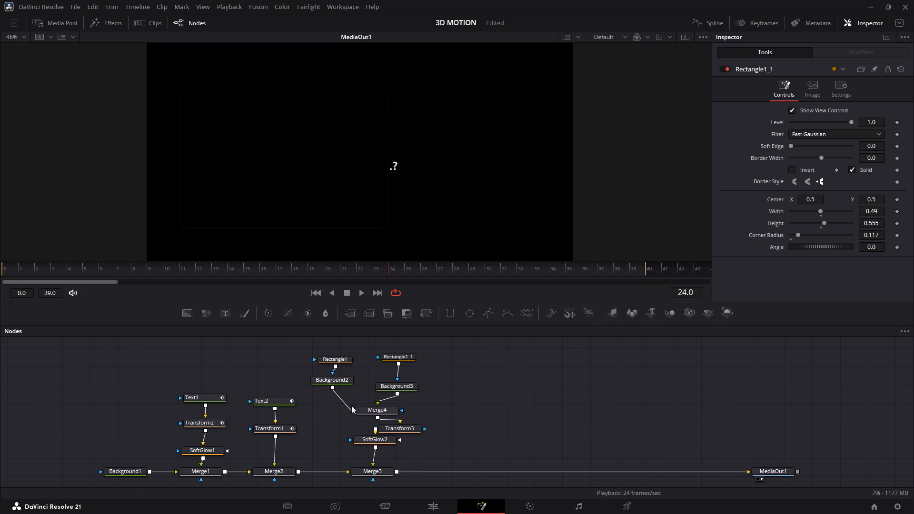
Detach SoftGlow2 from between Transform3 and Merge3 and insert it between Background2 and Merge4.
left_click(383, 438)
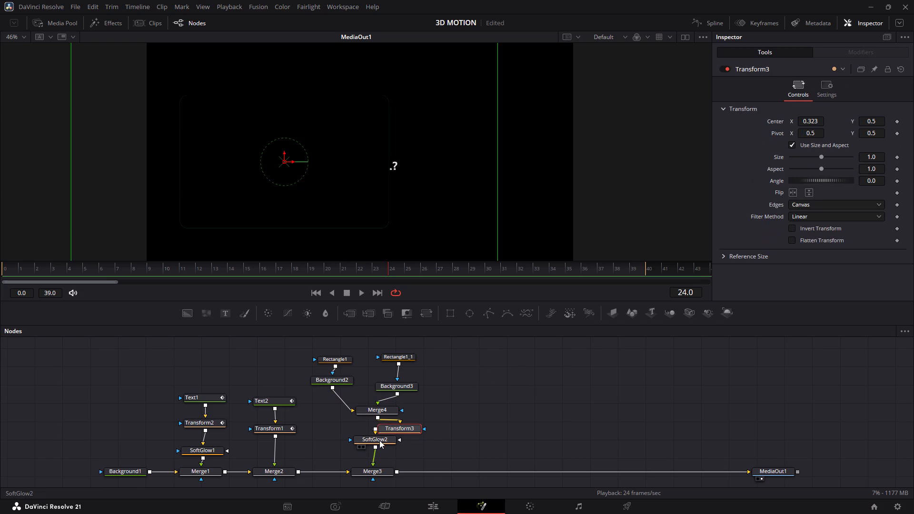
left_click(378, 441)
left_click_drag(378, 441, 333, 403, "shift")
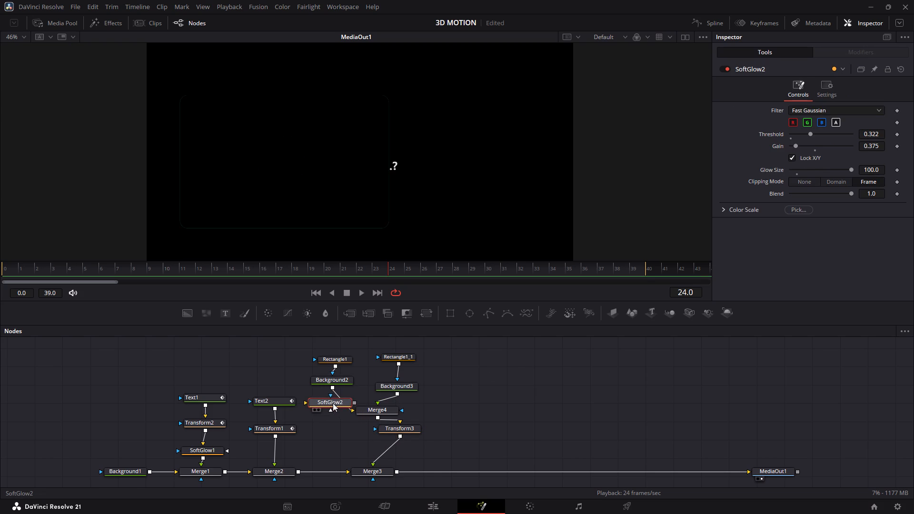
left_click_drag(333, 403, 341, 399, "shift")
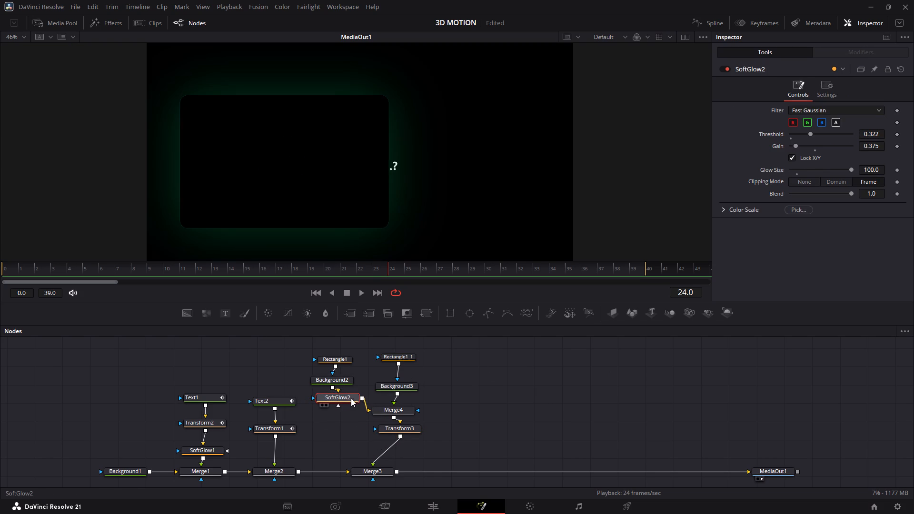
left_click_drag(351, 398, 357, 417)
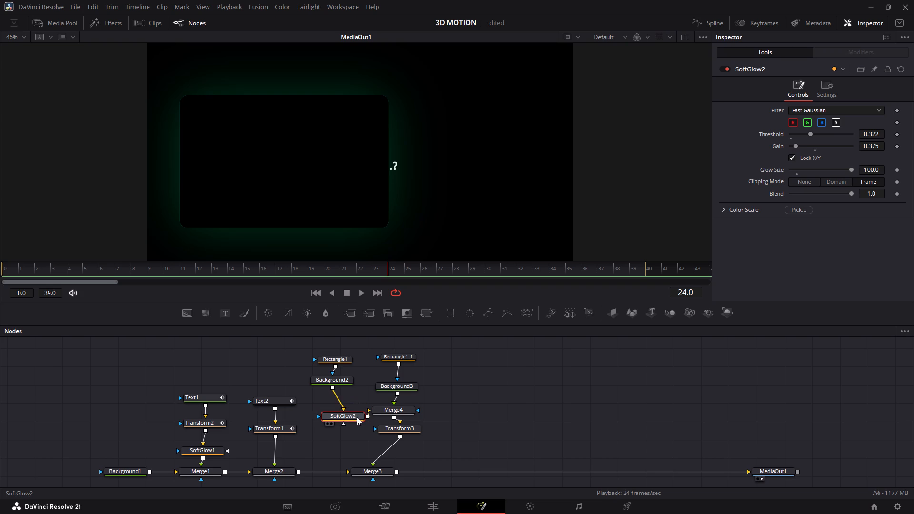
left_click_drag(357, 417, 353, 415)
Tidy the card's nodes by lowering Transform3 and Merge4 and placing SoftGlow2 just beneath Background2.
left_click_drag(401, 429, 387, 446)
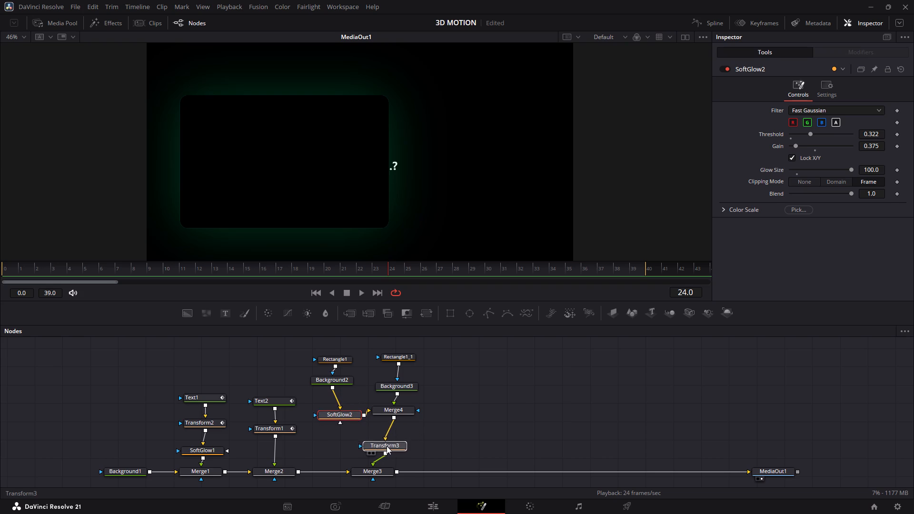
left_click_drag(387, 446, 387, 446)
left_click_drag(397, 410, 399, 425)
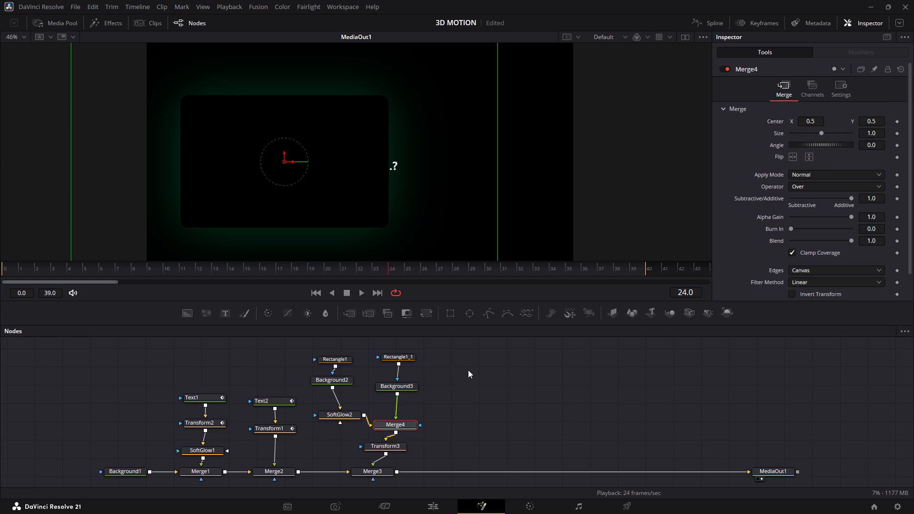
left_click(468, 370)
left_click(331, 376)
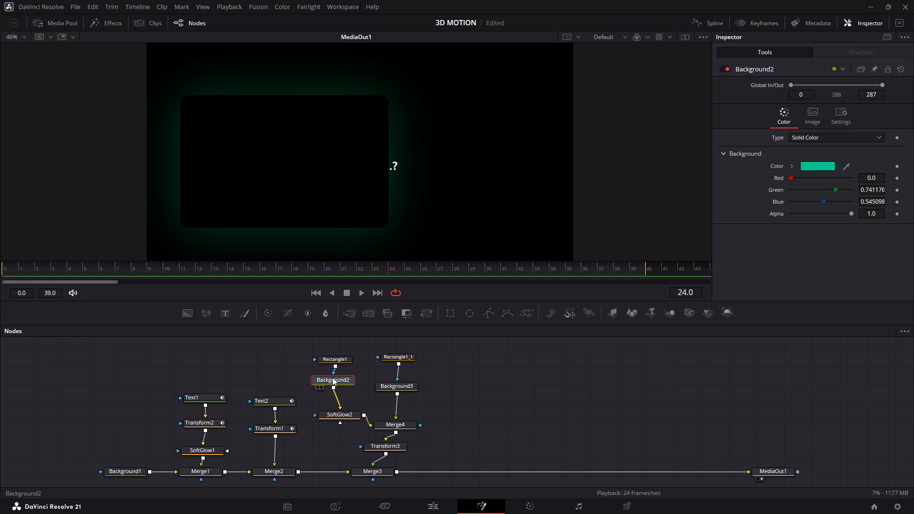
left_click(354, 418)
left_click_drag(355, 416, 352, 403)
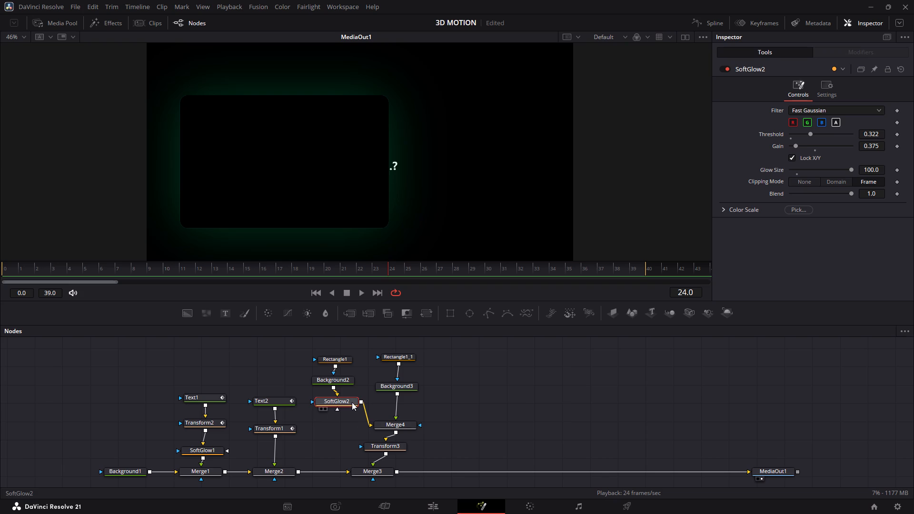
Set the Gain of the card's Soft Glow to 0.283.
left_click_drag(880, 146, 848, 143)
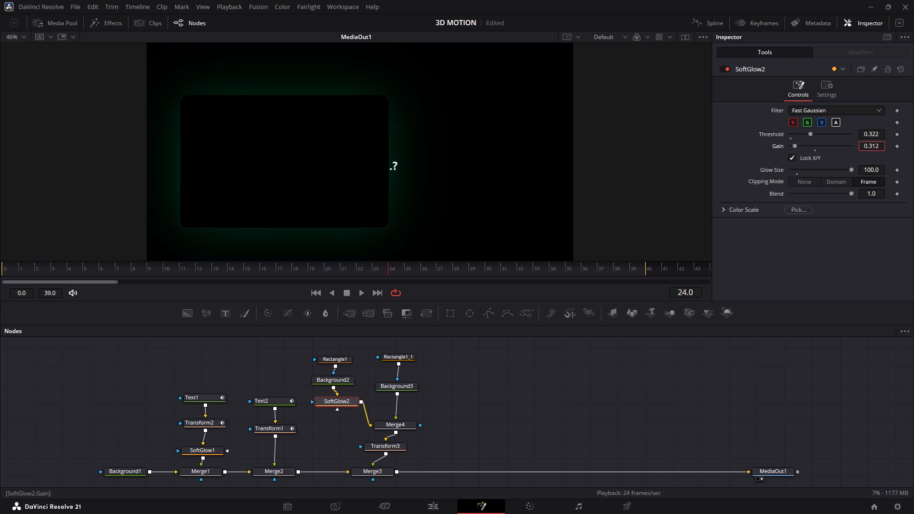
left_click_drag(848, 143, 829, 141)
left_click_drag(829, 141, 836, 141)
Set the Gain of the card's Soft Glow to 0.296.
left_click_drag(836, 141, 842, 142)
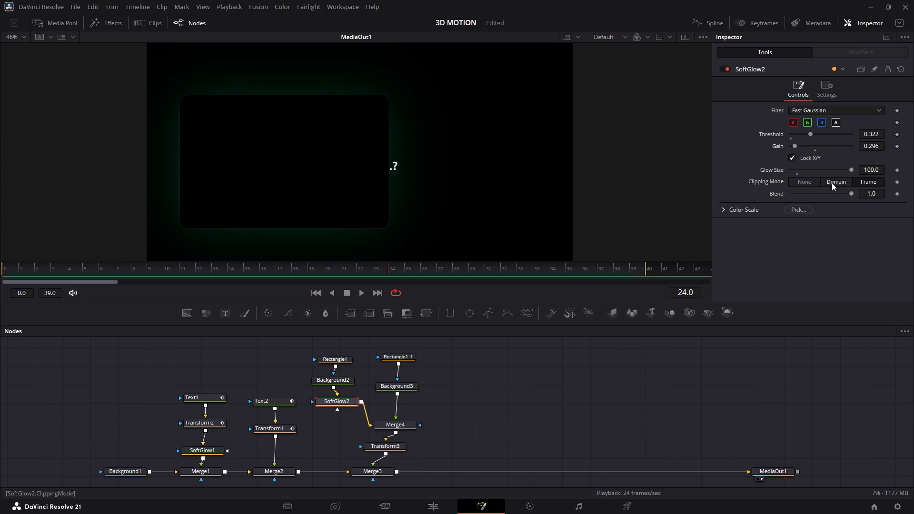
Shrink the Rectangle1 mask of the glow background to a Width of 0.477 and a Height of 0.527.
left_click(339, 378)
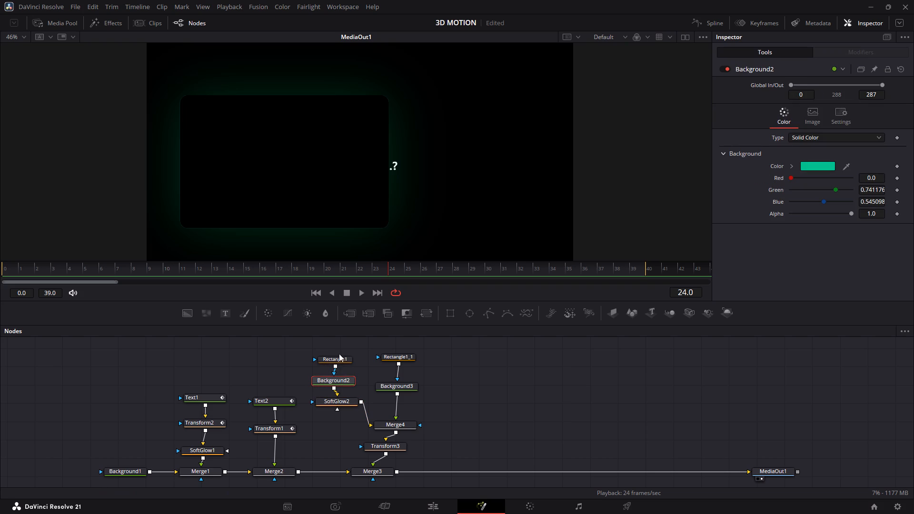
left_click(341, 357)
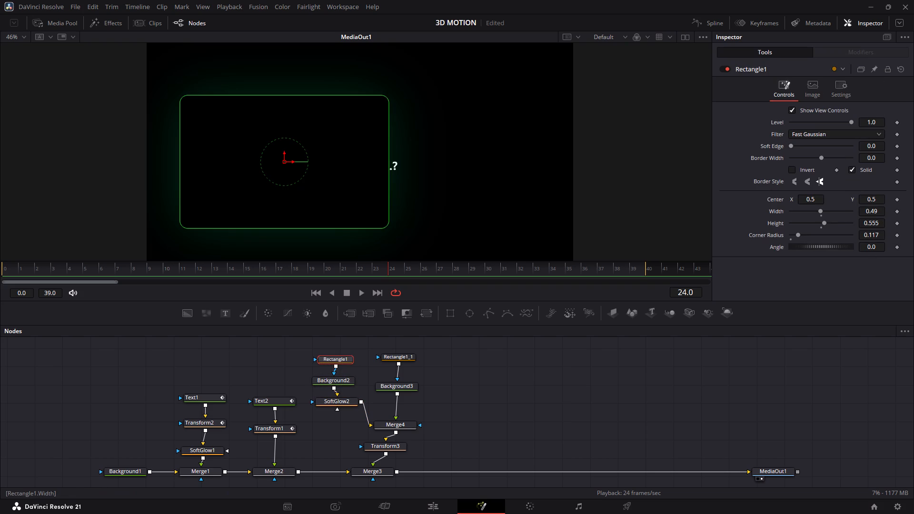
left_click_drag(879, 211, 873, 209)
left_click_drag(881, 223, 876, 223)
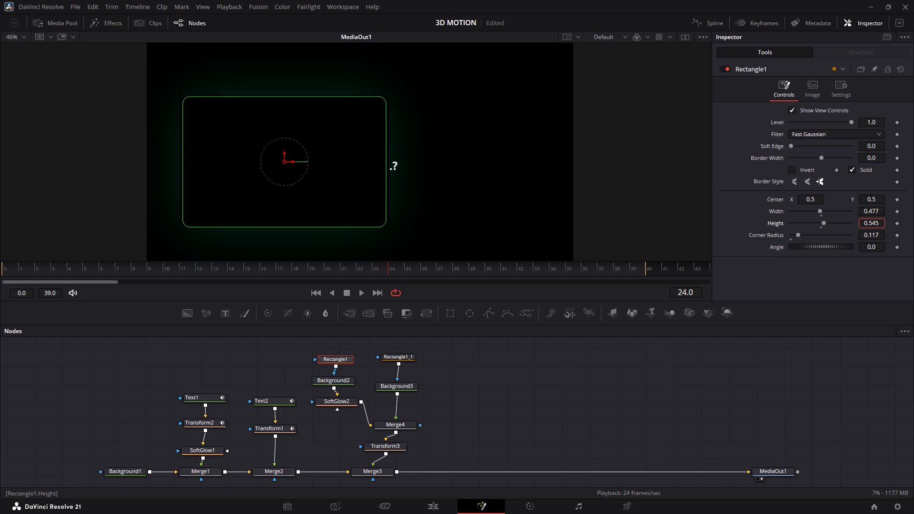
left_click_drag(876, 223, 867, 221)
double_click(738, 400)
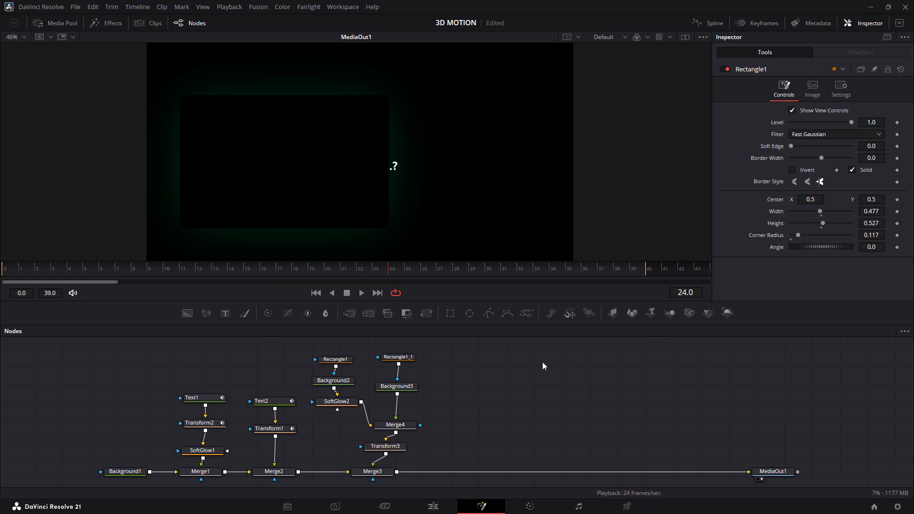
Move Merge4 slightly so it sits more directly above Transform3 in the node graph.
left_click_drag(405, 425, 405, 425)
left_click_drag(405, 425, 398, 420)
left_click(453, 409)
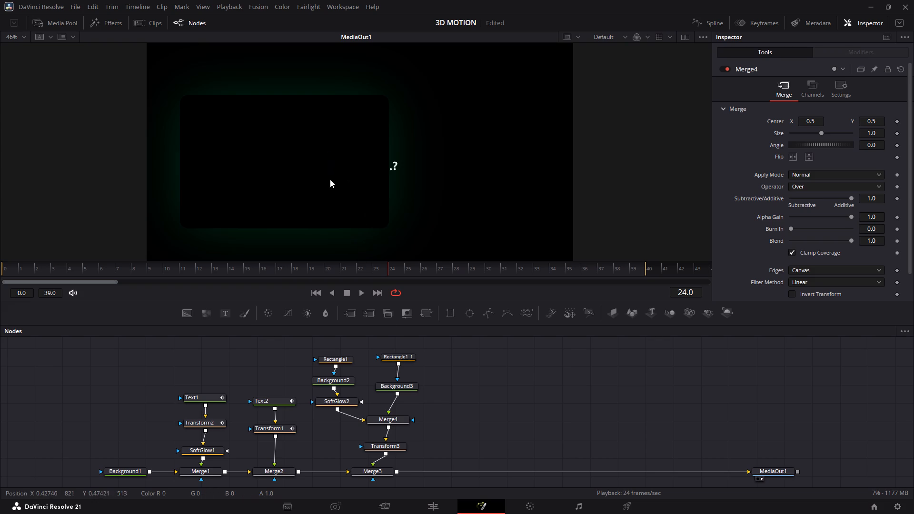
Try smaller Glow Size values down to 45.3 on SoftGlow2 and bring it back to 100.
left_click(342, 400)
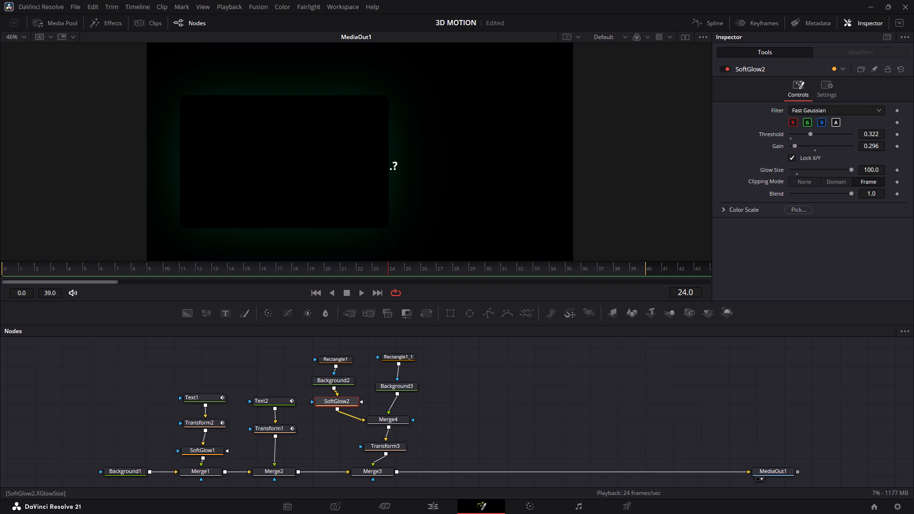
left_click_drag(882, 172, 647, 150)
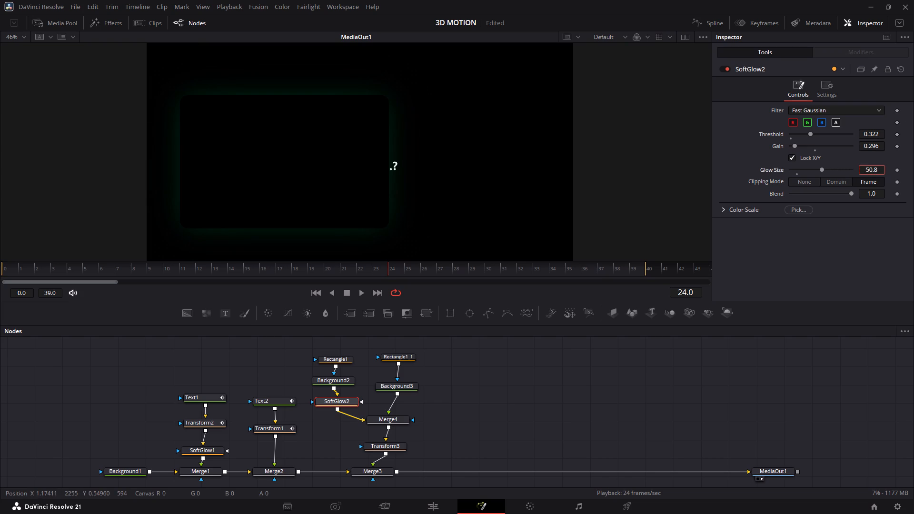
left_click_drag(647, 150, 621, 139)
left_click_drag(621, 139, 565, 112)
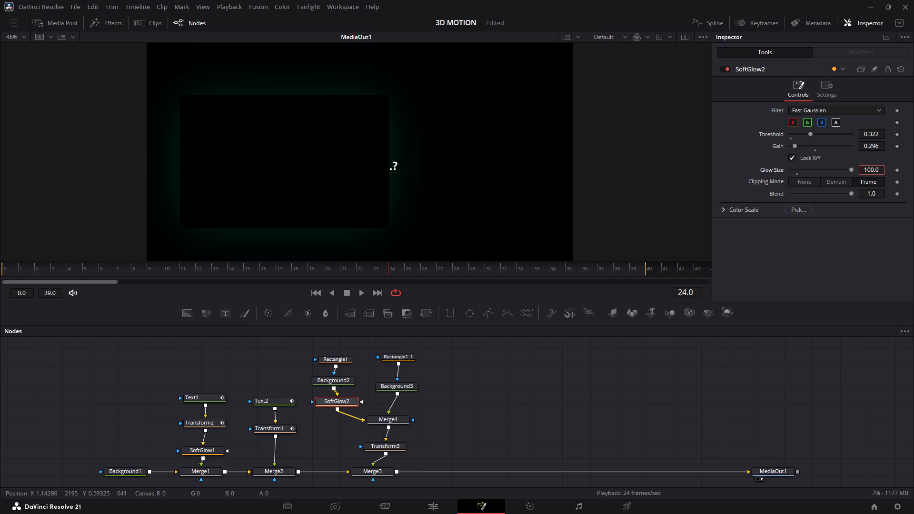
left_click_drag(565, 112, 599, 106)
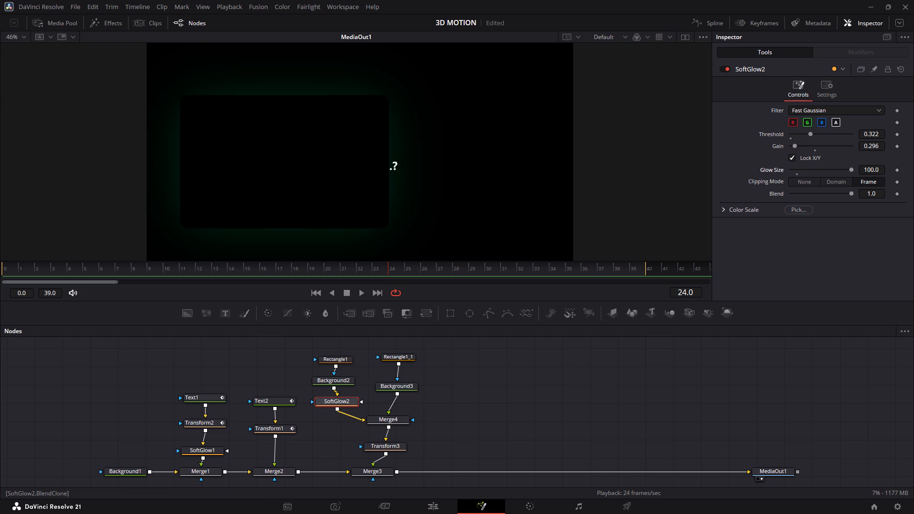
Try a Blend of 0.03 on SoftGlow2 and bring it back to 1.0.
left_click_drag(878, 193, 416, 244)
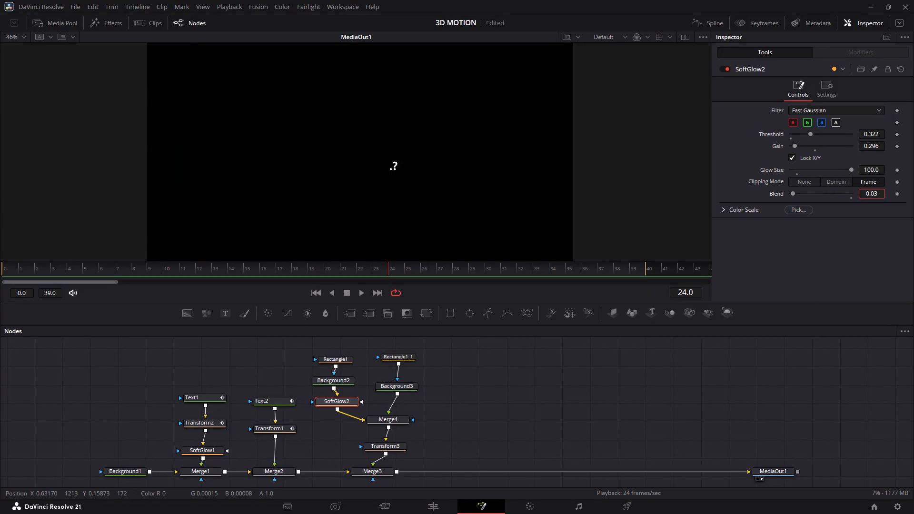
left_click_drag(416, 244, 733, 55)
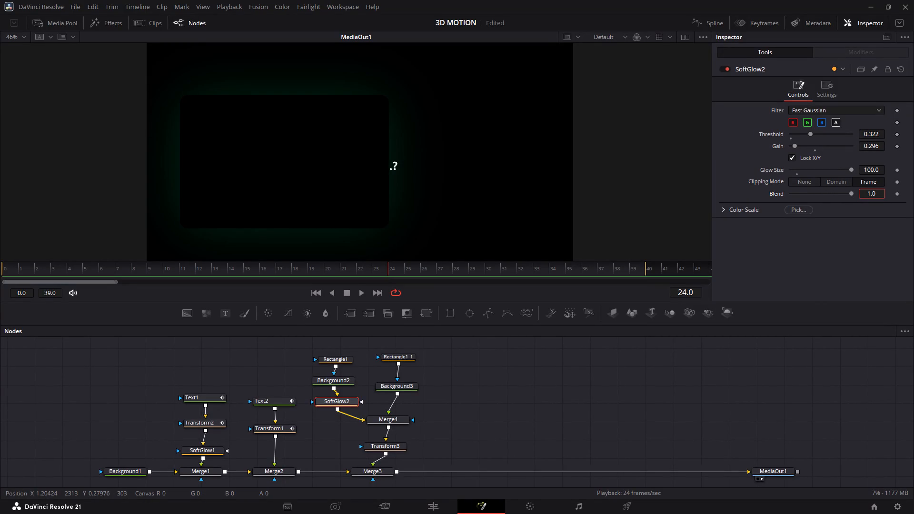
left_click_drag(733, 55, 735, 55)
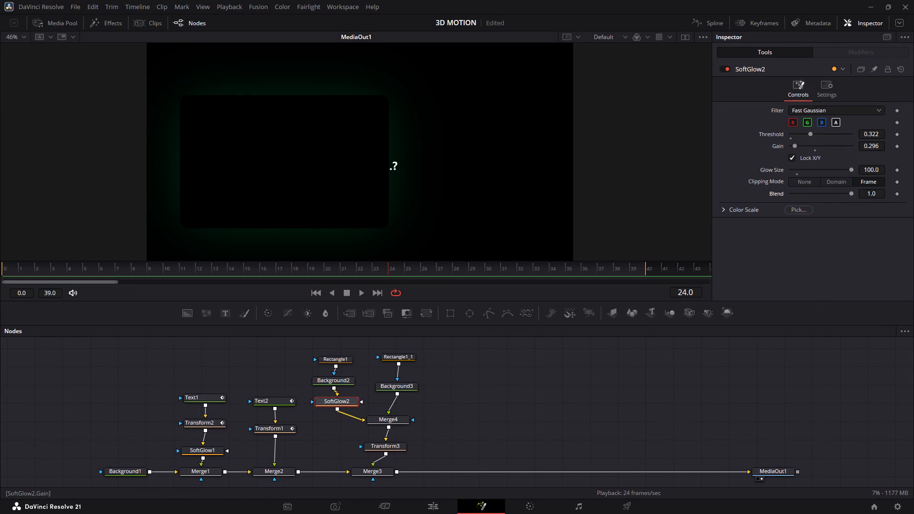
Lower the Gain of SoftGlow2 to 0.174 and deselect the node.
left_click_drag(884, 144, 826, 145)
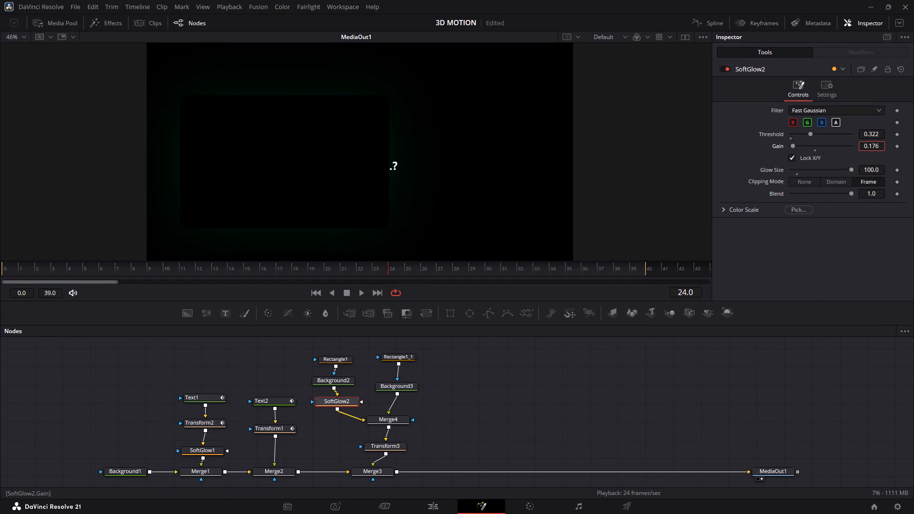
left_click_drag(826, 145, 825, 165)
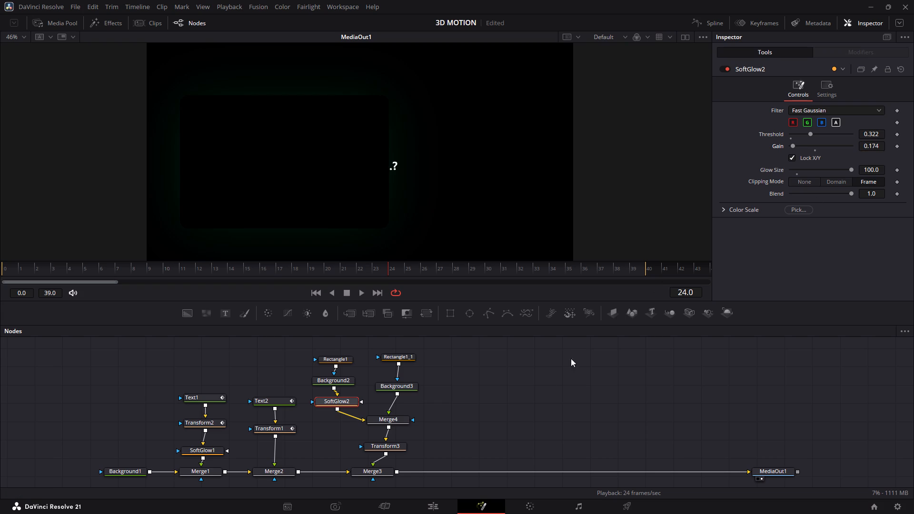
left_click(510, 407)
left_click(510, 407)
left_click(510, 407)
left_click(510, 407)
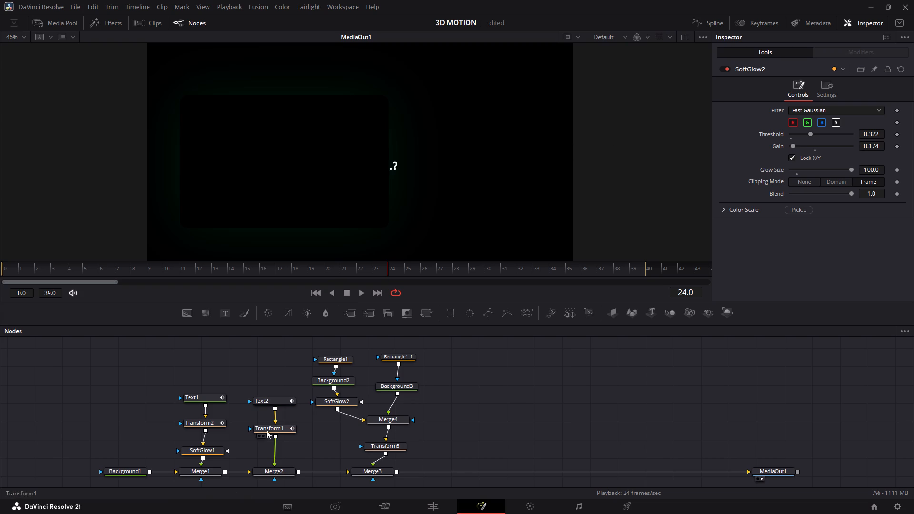
Set the Gain of SoftGlow2 to 0.276.
left_click(338, 403)
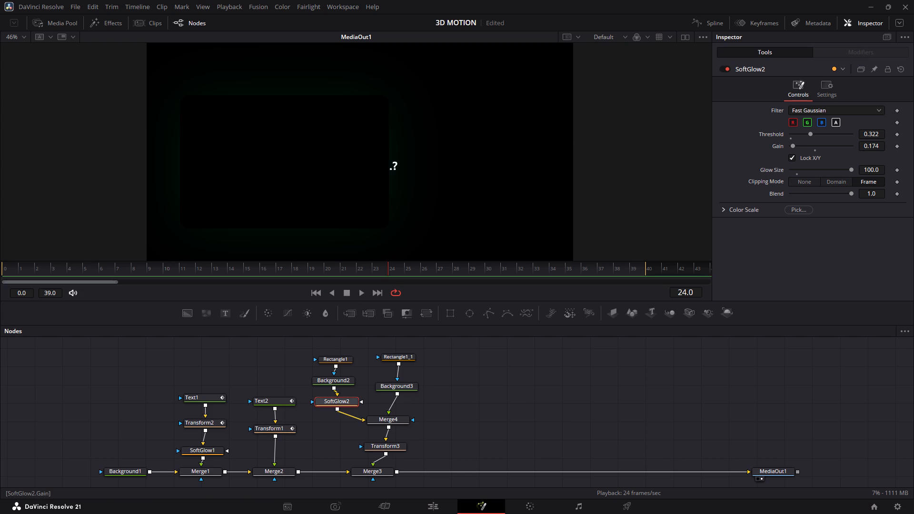
left_click_drag(880, 146, 510, 136)
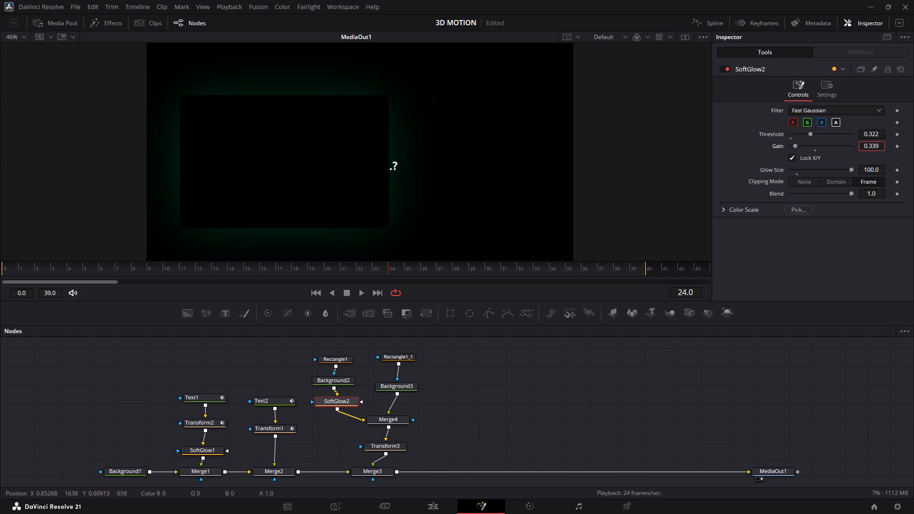
left_click_drag(510, 136, 481, 136)
left_click_drag(481, 136, 480, 136)
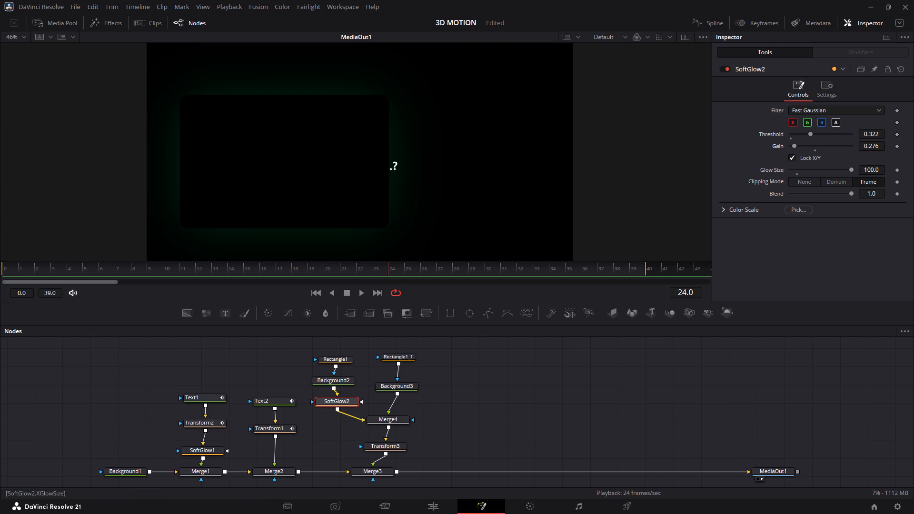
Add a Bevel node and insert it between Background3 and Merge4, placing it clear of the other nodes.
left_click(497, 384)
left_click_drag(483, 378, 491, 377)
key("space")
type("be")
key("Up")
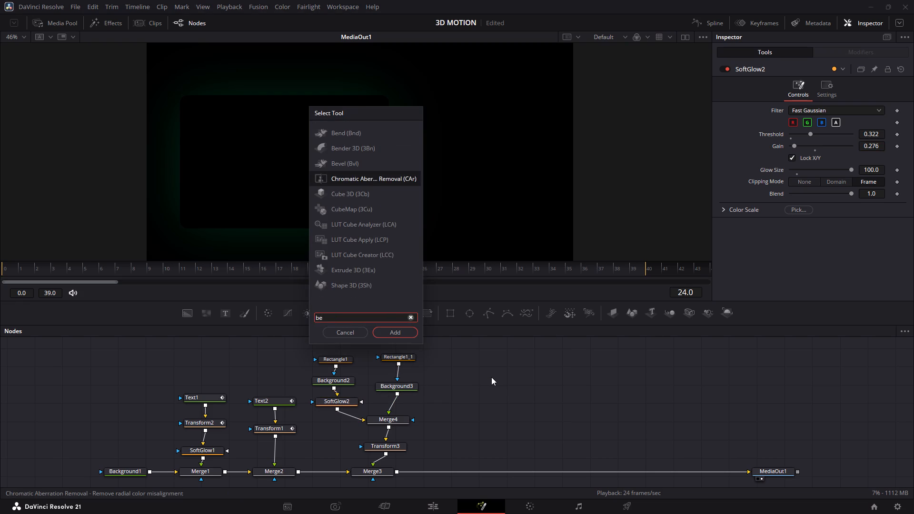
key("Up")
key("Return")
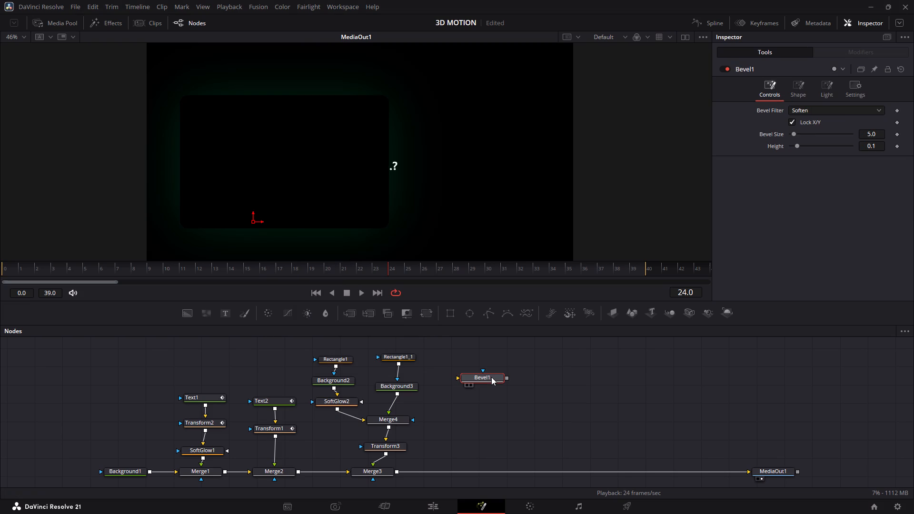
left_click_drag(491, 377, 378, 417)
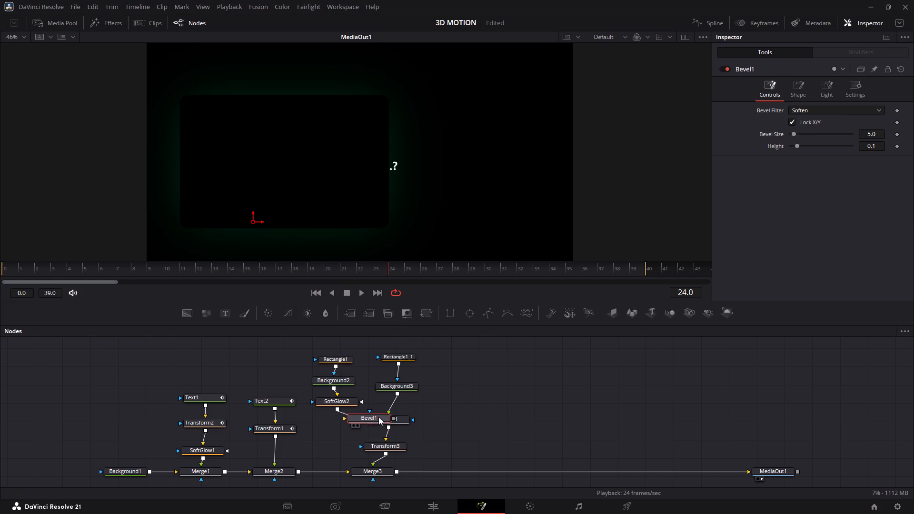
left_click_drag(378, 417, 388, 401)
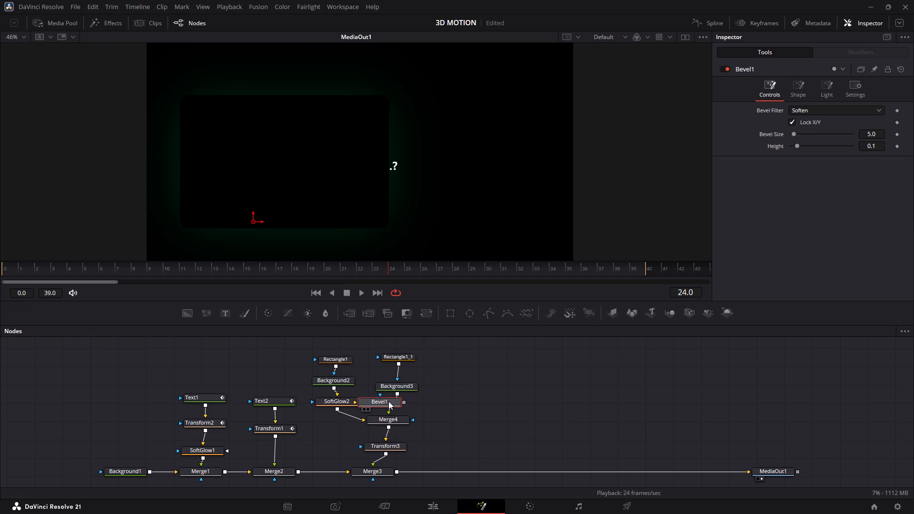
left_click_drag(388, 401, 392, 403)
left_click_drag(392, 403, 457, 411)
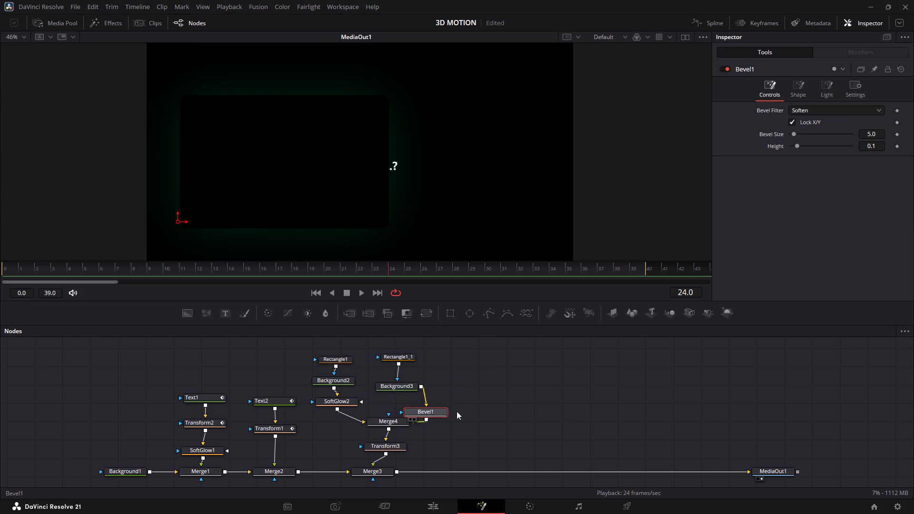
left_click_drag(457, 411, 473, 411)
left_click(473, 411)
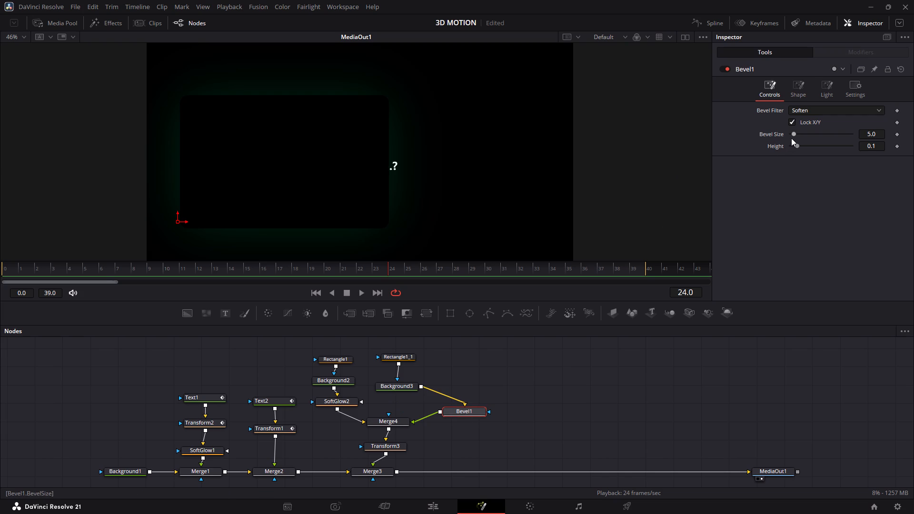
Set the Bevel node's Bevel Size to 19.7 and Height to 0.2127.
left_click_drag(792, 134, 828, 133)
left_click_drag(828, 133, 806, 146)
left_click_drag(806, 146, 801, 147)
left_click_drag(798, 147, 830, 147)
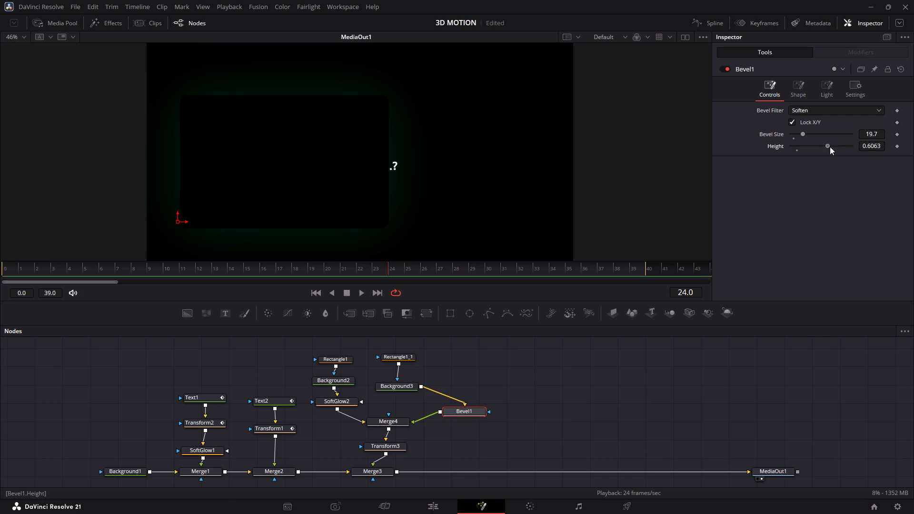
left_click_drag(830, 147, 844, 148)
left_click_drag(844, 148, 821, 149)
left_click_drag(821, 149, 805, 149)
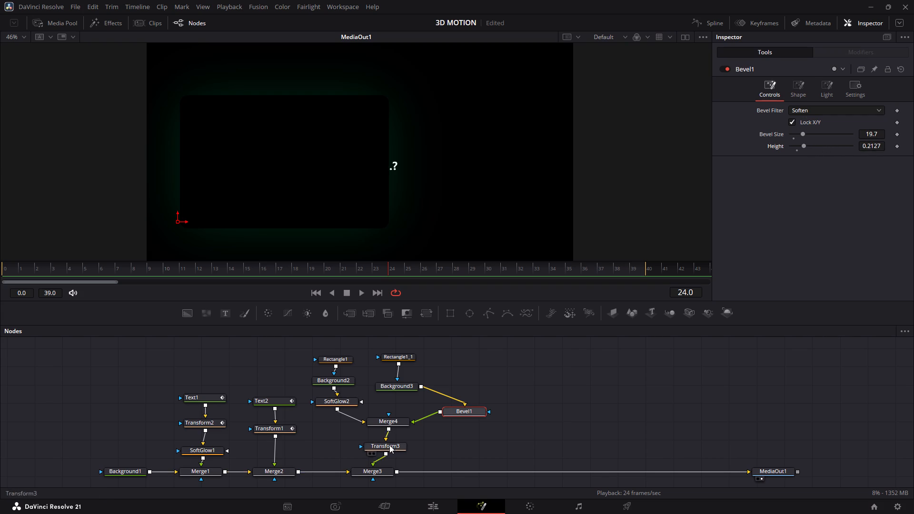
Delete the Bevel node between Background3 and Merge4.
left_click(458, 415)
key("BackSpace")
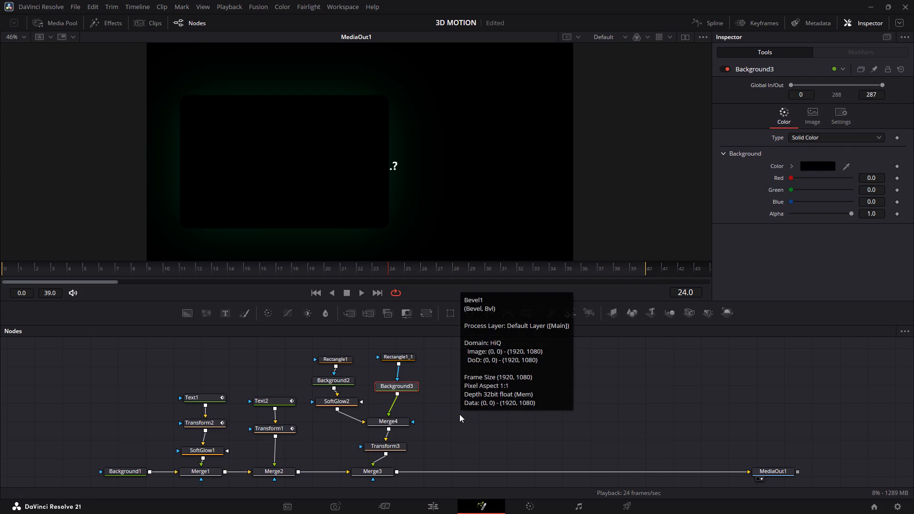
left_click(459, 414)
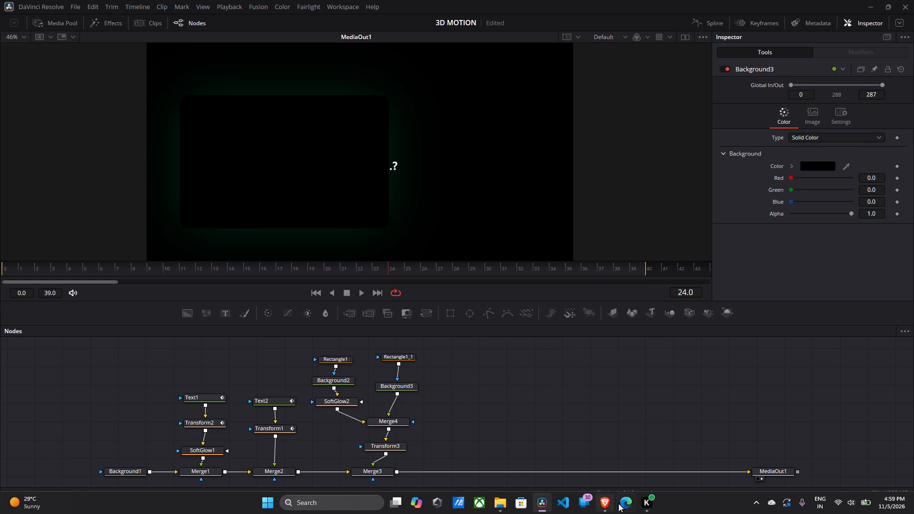
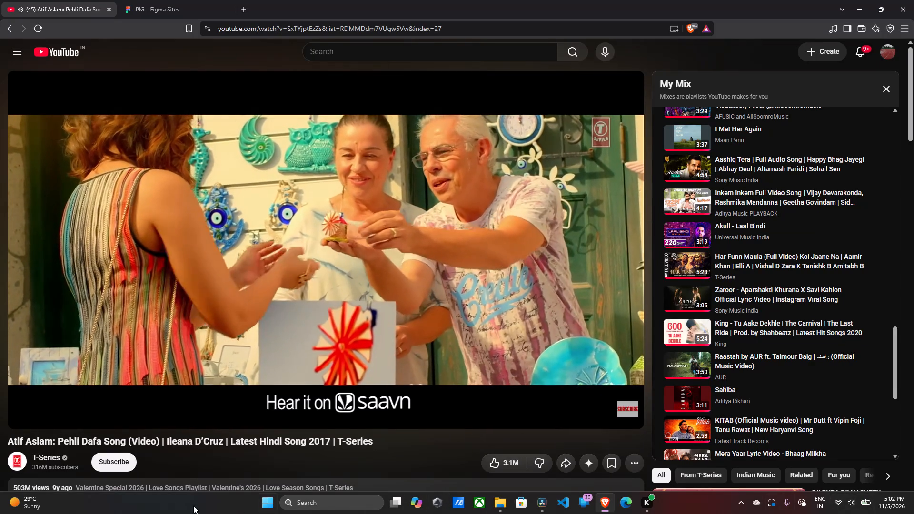
Switch to DaVinci Resolve and copy the card's whole node group, from Rectangle1 and Rectangle1_1 down to Transform3.
left_click(547, 513)
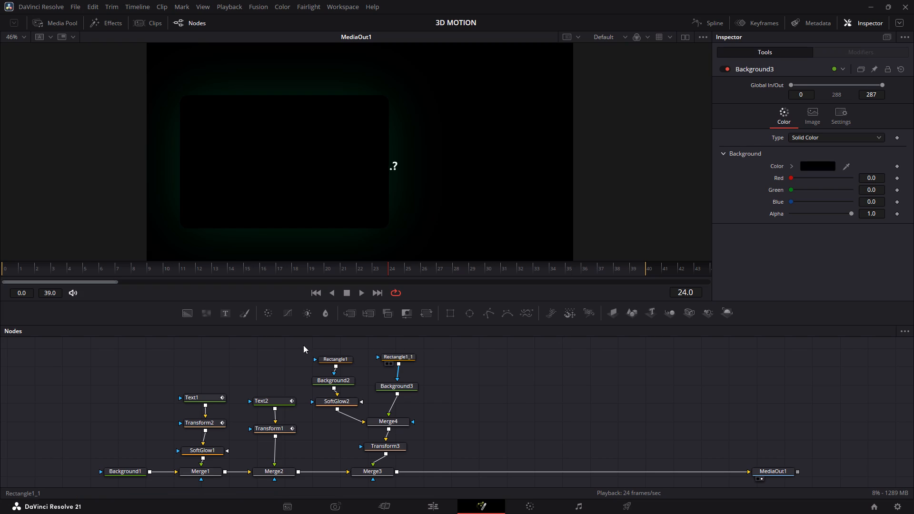
left_click_drag(309, 346, 448, 452)
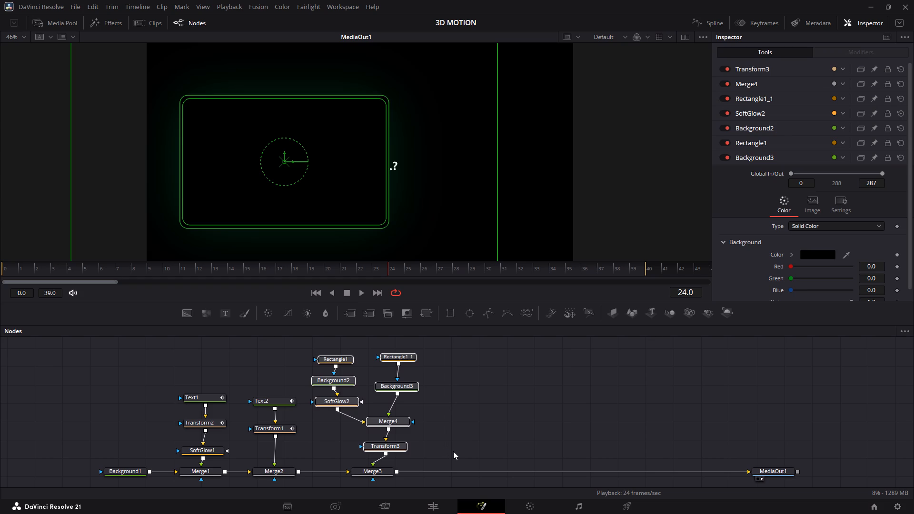
key("ctrl+c")
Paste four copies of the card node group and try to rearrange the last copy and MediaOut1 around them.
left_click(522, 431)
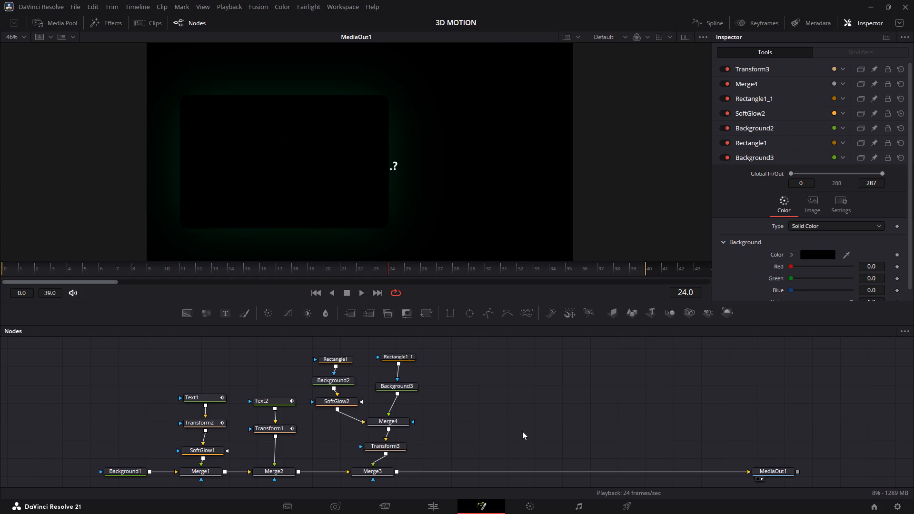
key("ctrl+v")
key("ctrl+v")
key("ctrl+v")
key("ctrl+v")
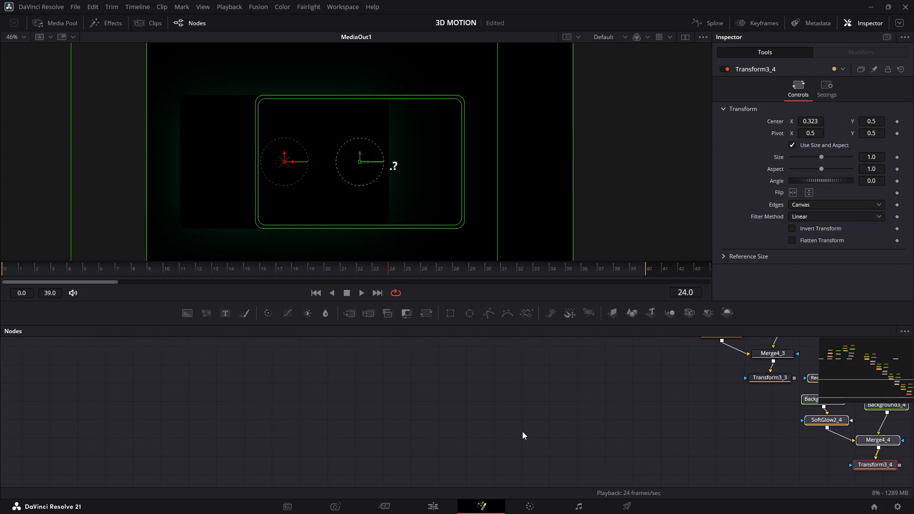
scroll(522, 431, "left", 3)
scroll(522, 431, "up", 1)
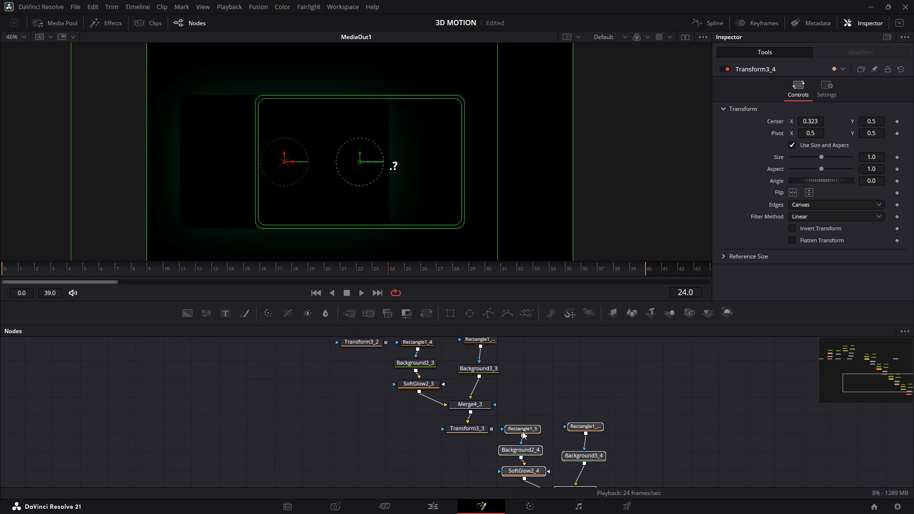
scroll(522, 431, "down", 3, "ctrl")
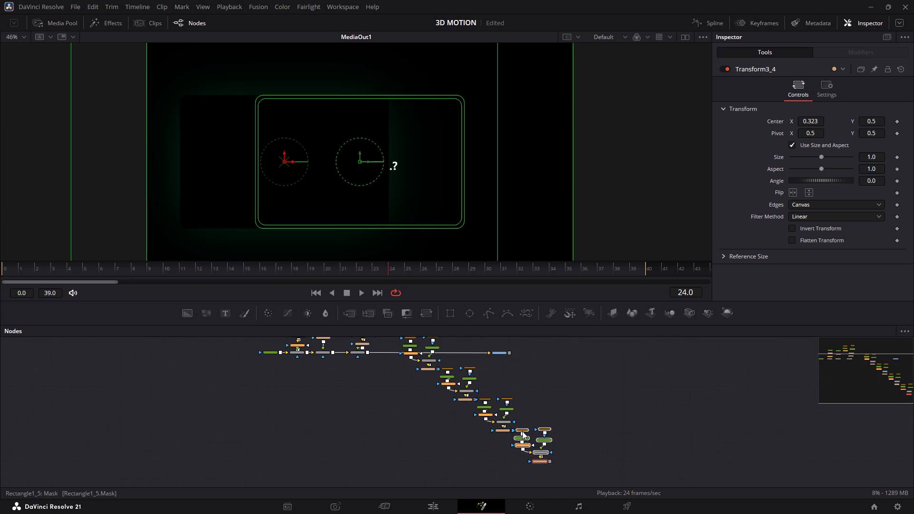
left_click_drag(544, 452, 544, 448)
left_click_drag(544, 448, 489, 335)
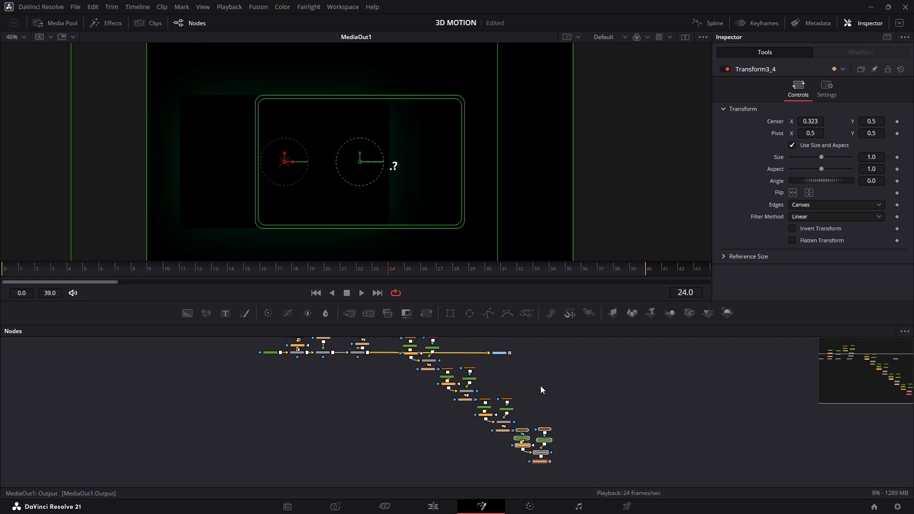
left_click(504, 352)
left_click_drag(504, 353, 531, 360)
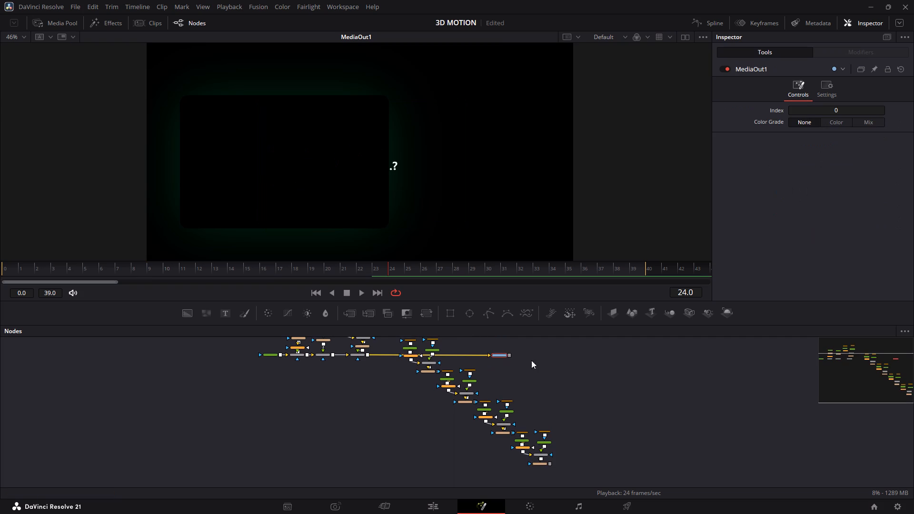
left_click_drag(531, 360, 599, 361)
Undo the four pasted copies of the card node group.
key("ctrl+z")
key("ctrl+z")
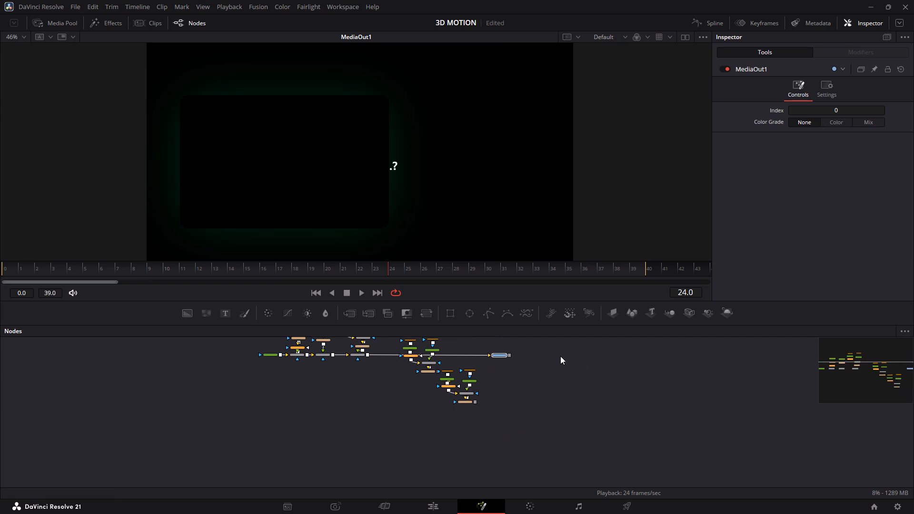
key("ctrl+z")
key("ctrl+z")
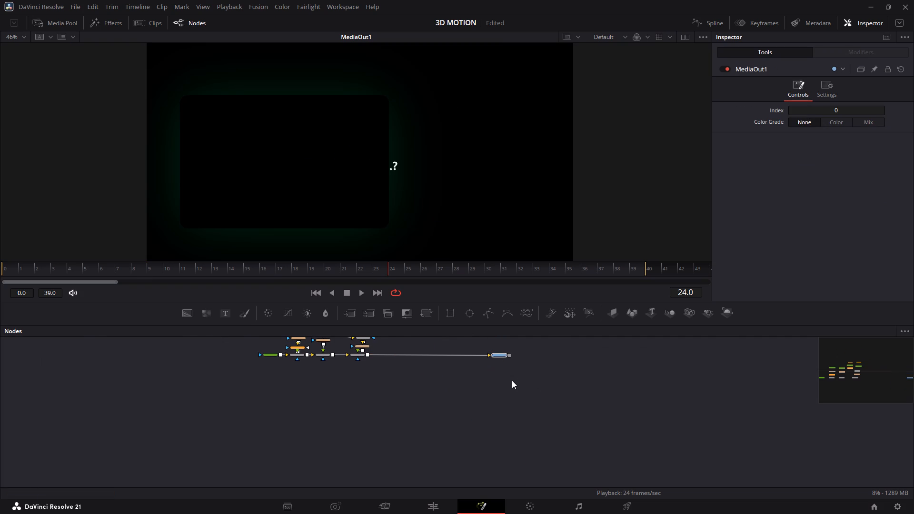
Paste one copy of the card node group into the empty space between the original card nodes and MediaOut1.
scroll(512, 380, "up", 3, "ctrl")
scroll(504, 390, "right", 2)
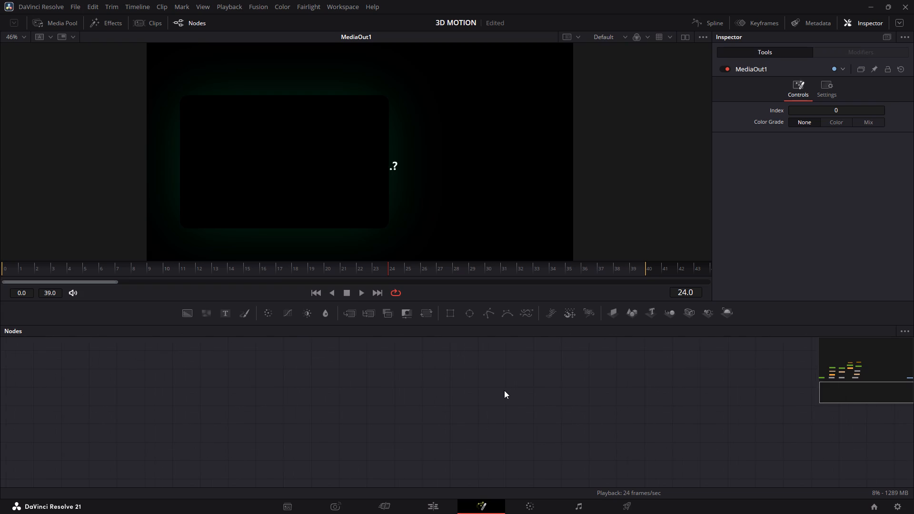
scroll(504, 390, "right", 3)
scroll(507, 393, "up", 2)
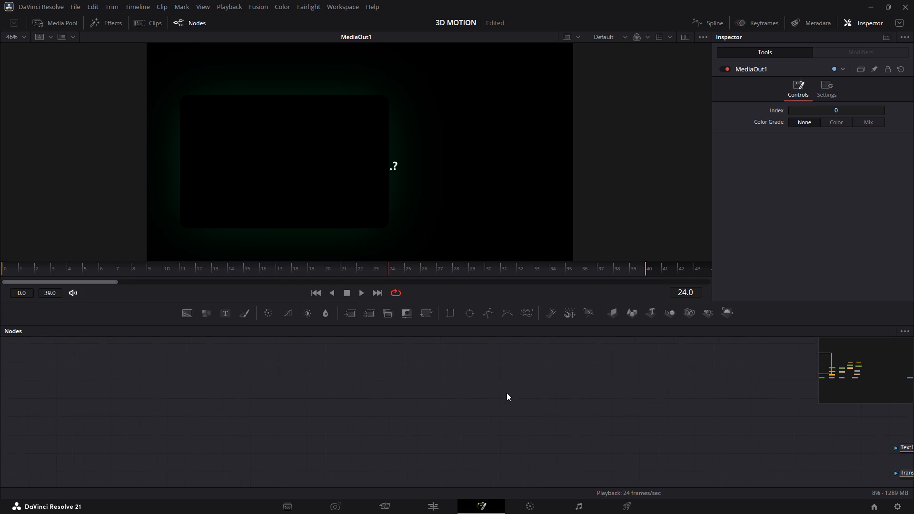
scroll(507, 393, "up", 1)
scroll(503, 397, "left", 5)
scroll(503, 397, "down", 1)
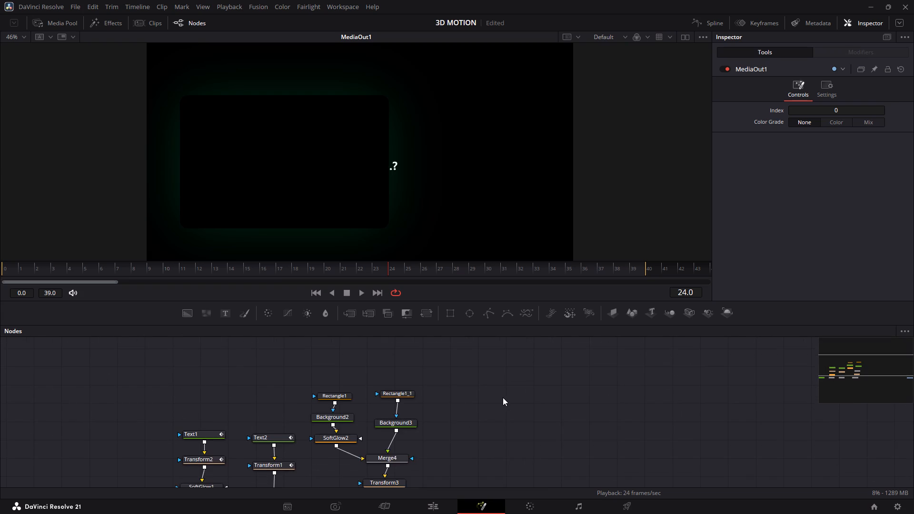
scroll(502, 398, "down", 1)
scroll(502, 394, "left", 1)
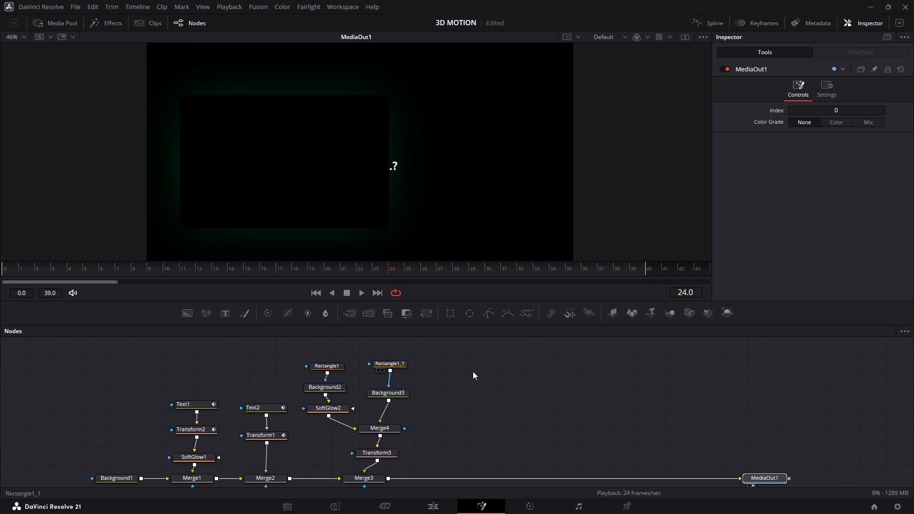
left_click(473, 372)
key("ctrl+v")
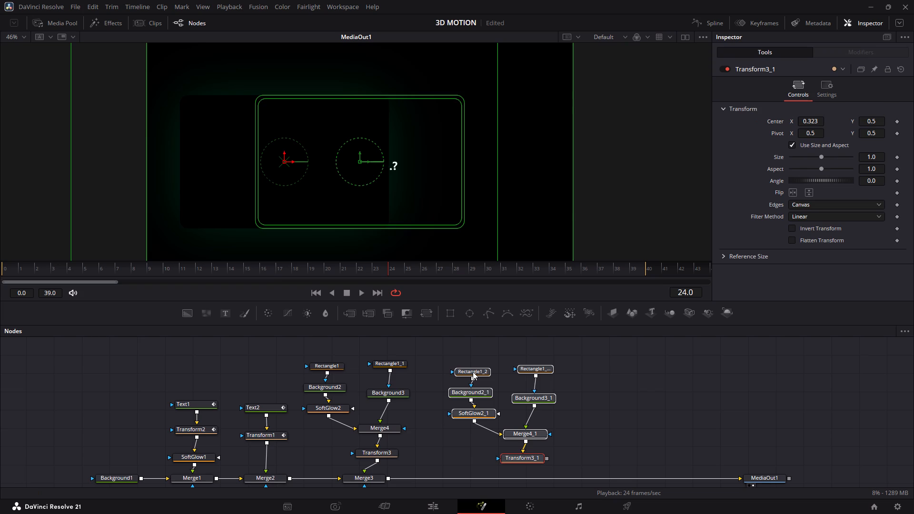
Paste two more copies of the card node group, lining each up in the row above the main merge line.
key("ctrl+v")
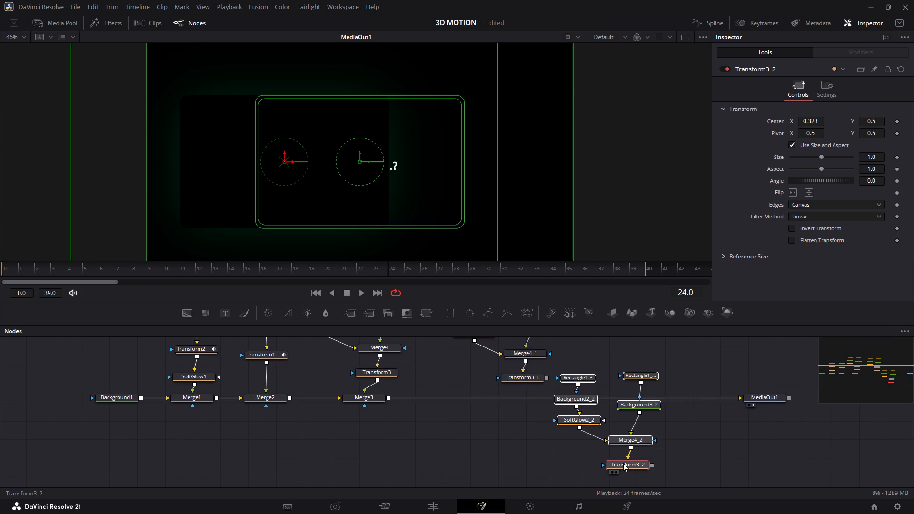
left_click_drag(627, 466, 619, 382)
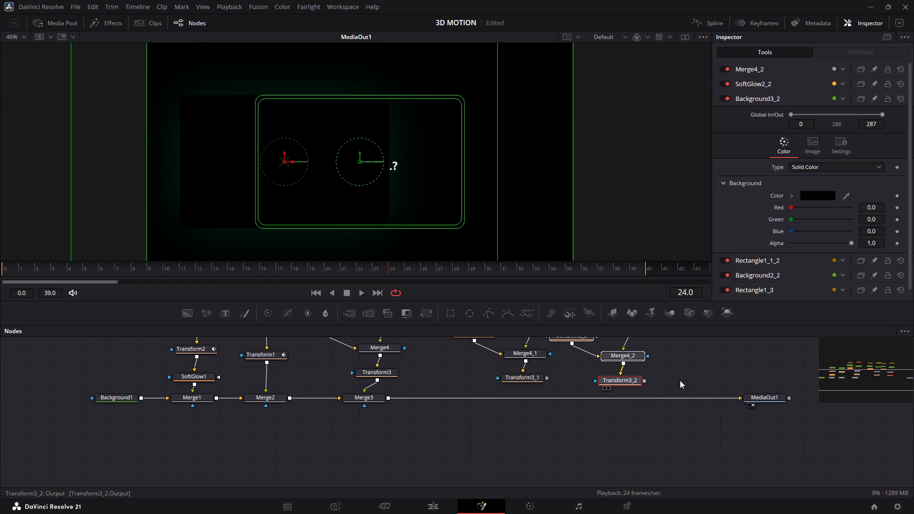
key("ctrl+v")
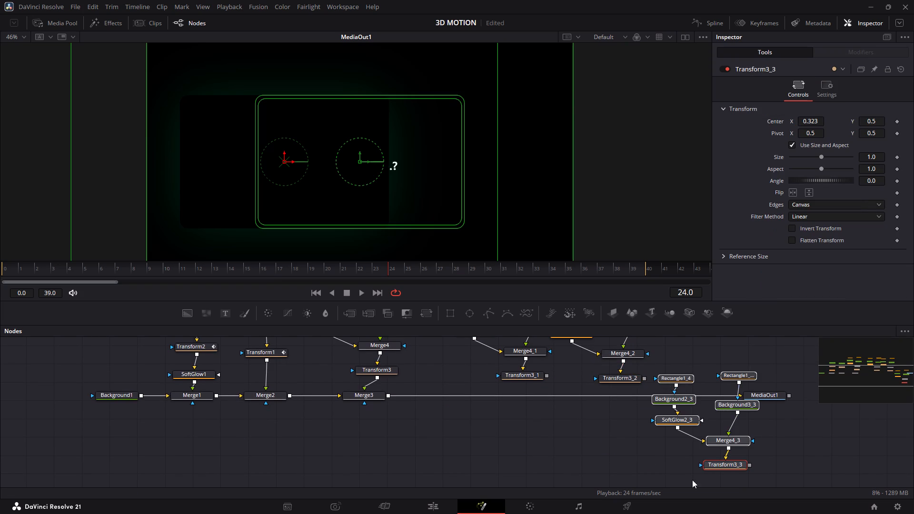
left_click_drag(727, 464, 723, 376)
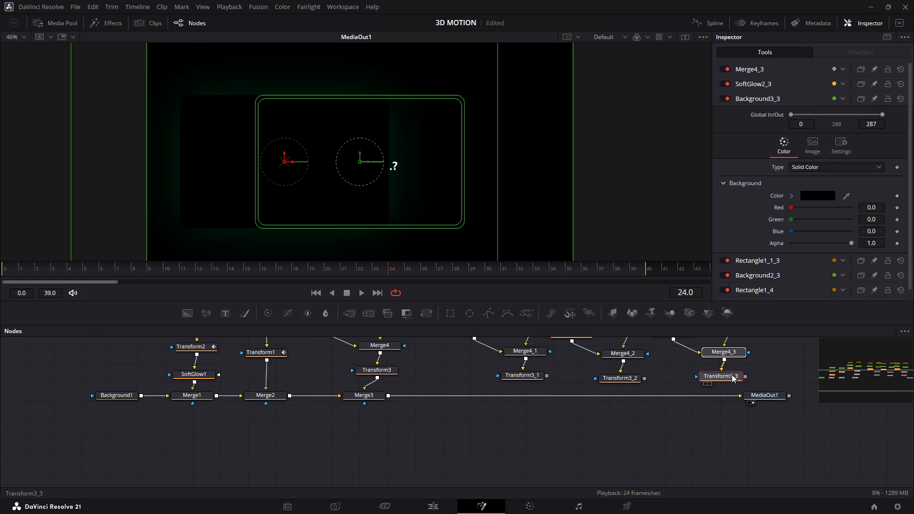
Paste a fourth copy of the card node group and place it at the end of the row, clear of the third.
key("ctrl+v")
scroll(730, 375, "left", 2)
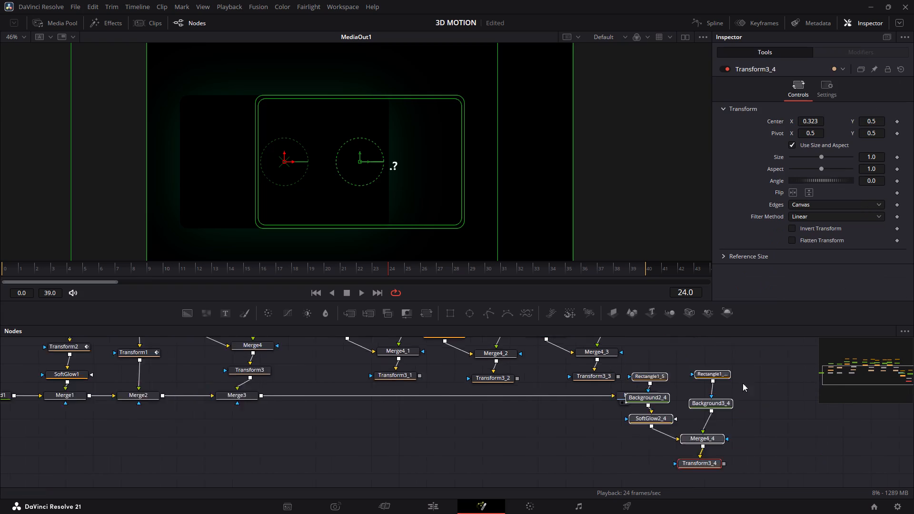
scroll(743, 383, "left", 1)
left_click_drag(597, 463, 580, 371)
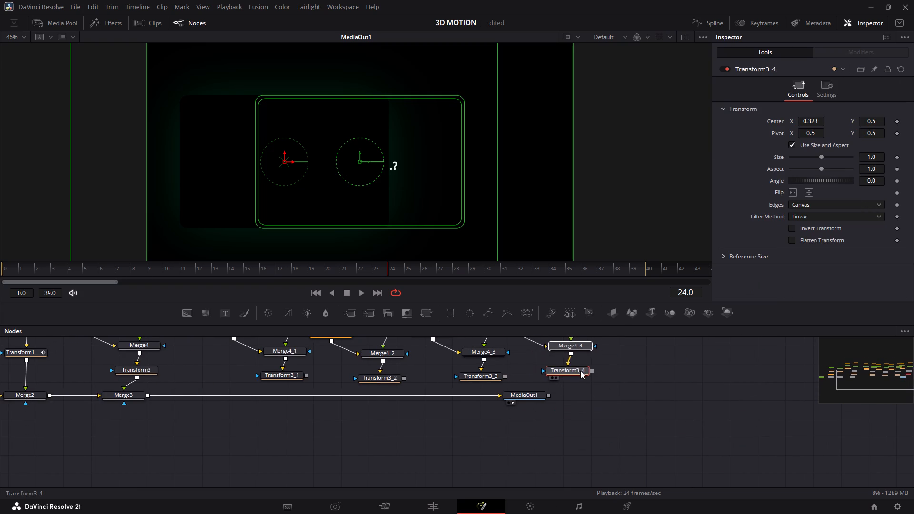
left_click_drag(580, 371, 619, 376)
left_click(590, 406)
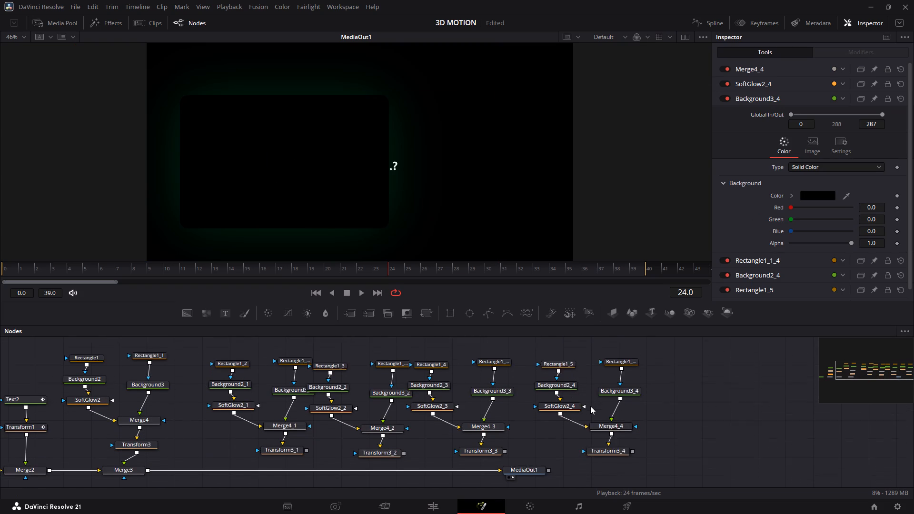
Move MediaOut1 along the main line, well past the last copied card group.
left_click_drag(530, 429, 902, 427)
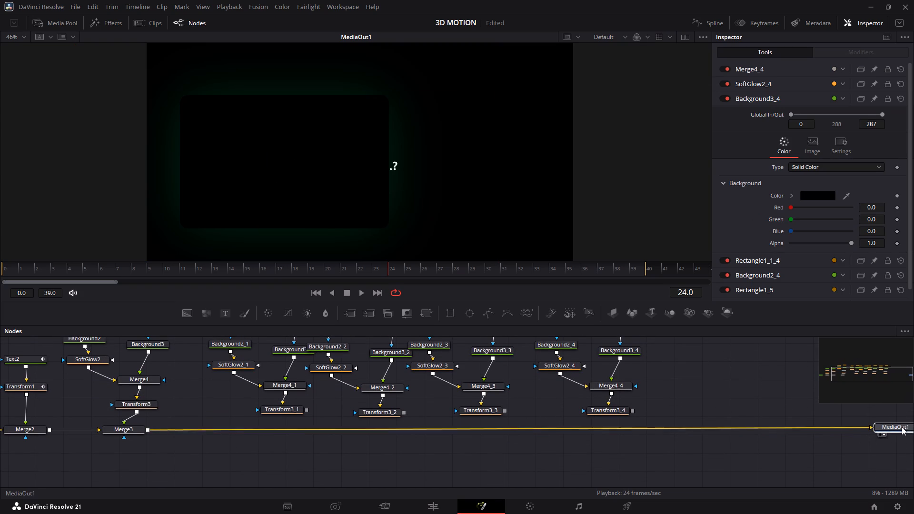
left_click_drag(902, 427, 911, 428)
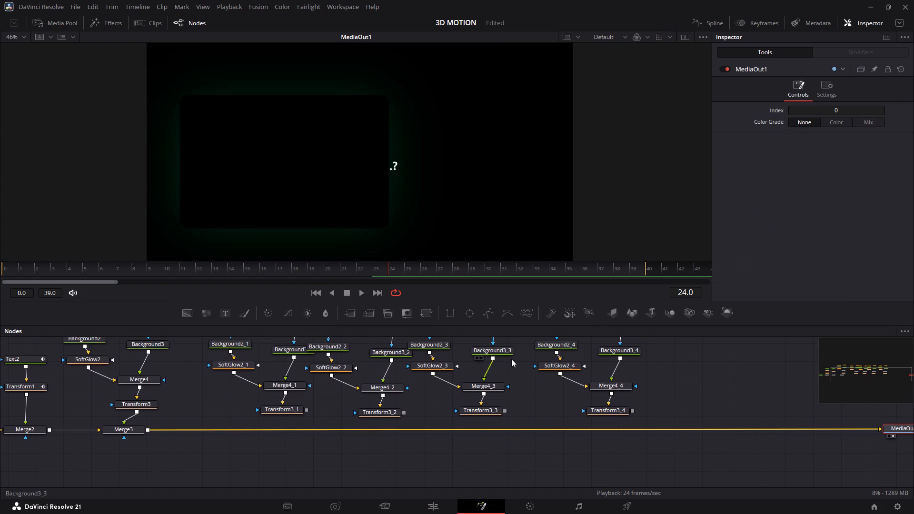
Merge the outputs of Transform3_1, Transform3_2, Transform3_3 and Transform3_4 one after another into the main line following Merge3.
scroll(511, 359, "up", 1)
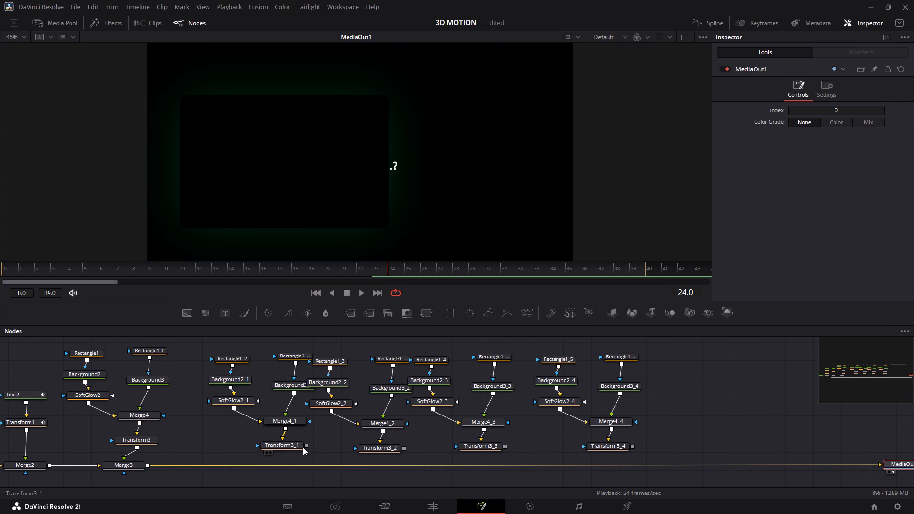
left_click_drag(307, 445, 153, 465)
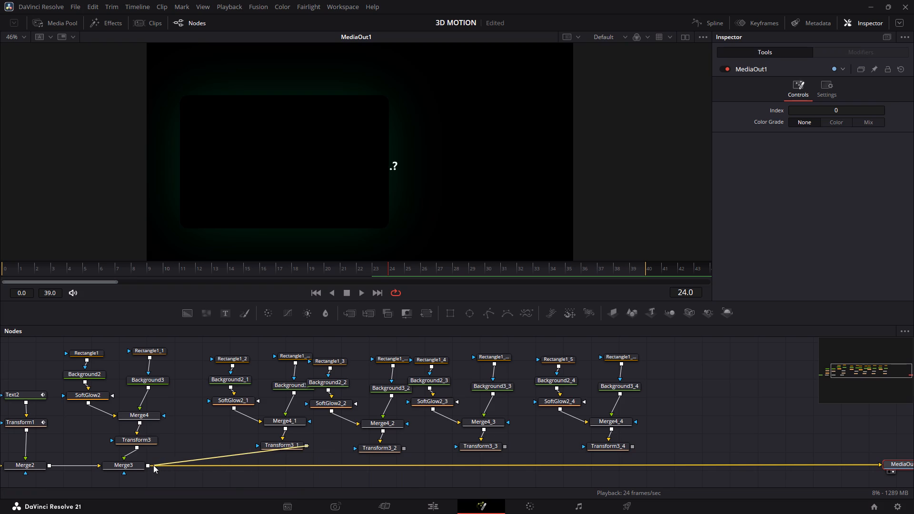
left_click_drag(153, 465, 149, 466)
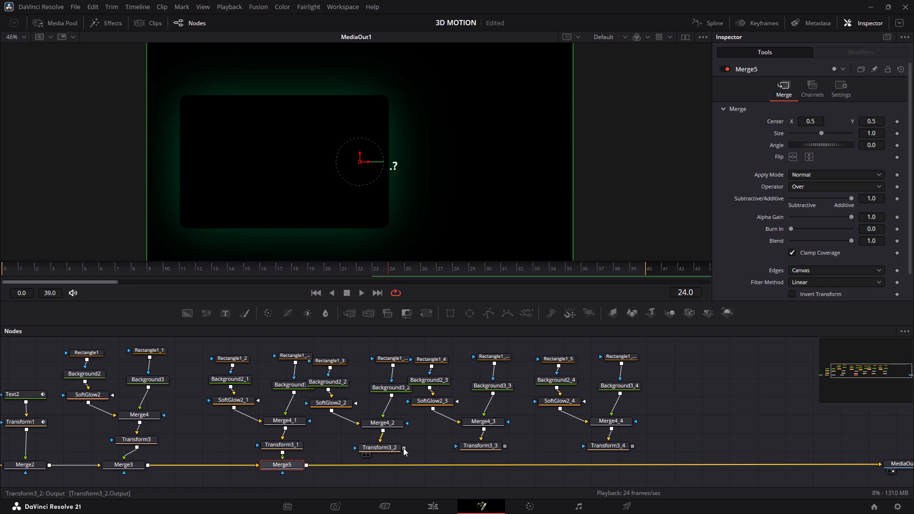
left_click_drag(403, 448, 306, 465)
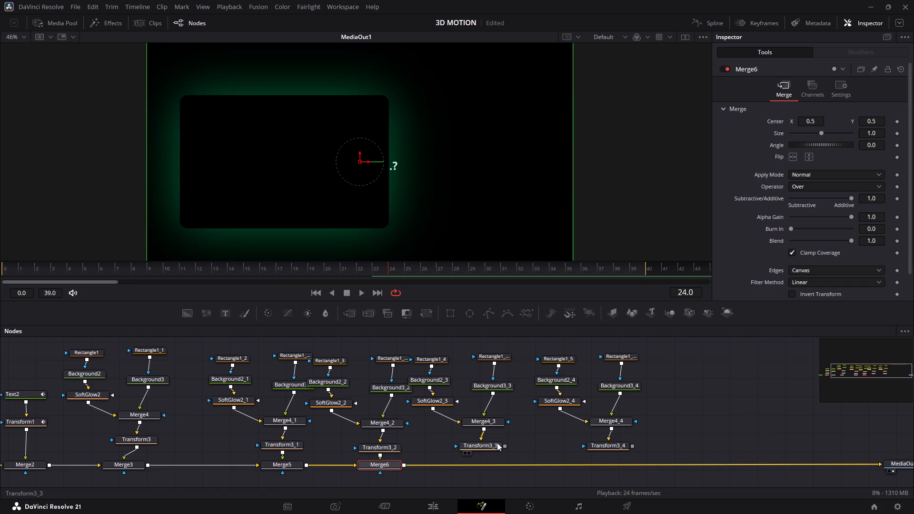
left_click_drag(505, 445, 403, 465)
left_click_drag(634, 446, 513, 468)
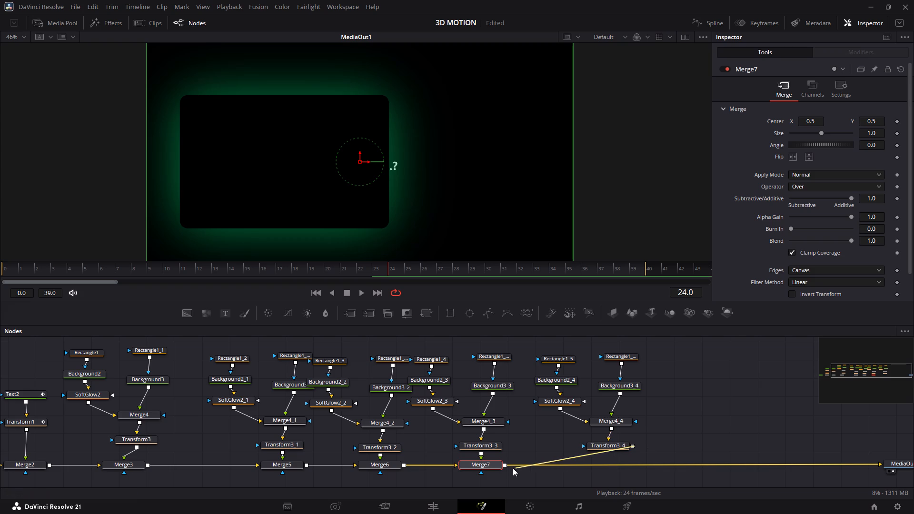
left_click_drag(513, 468, 504, 466)
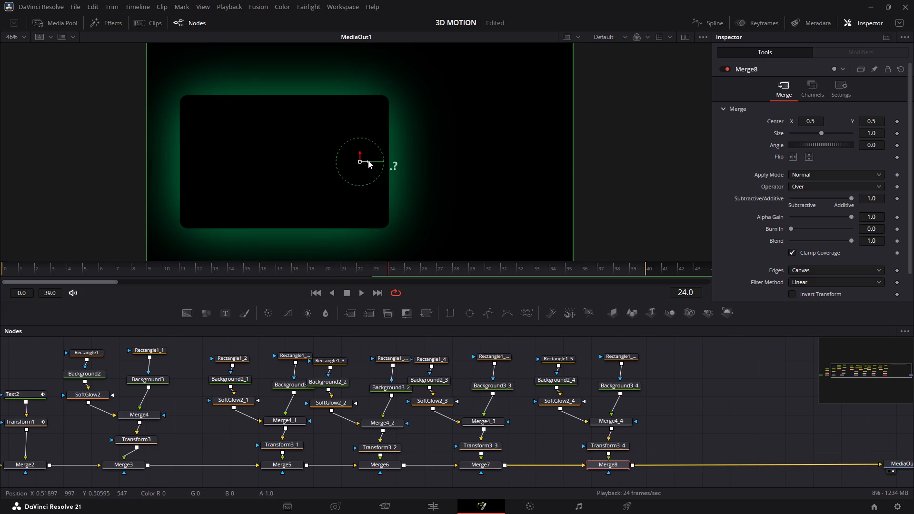
Shift the last card copy horizontally by moving Merge8's Center X to about 0.919, keeping Center Y at 0.5.
left_click_drag(368, 161, 563, 168)
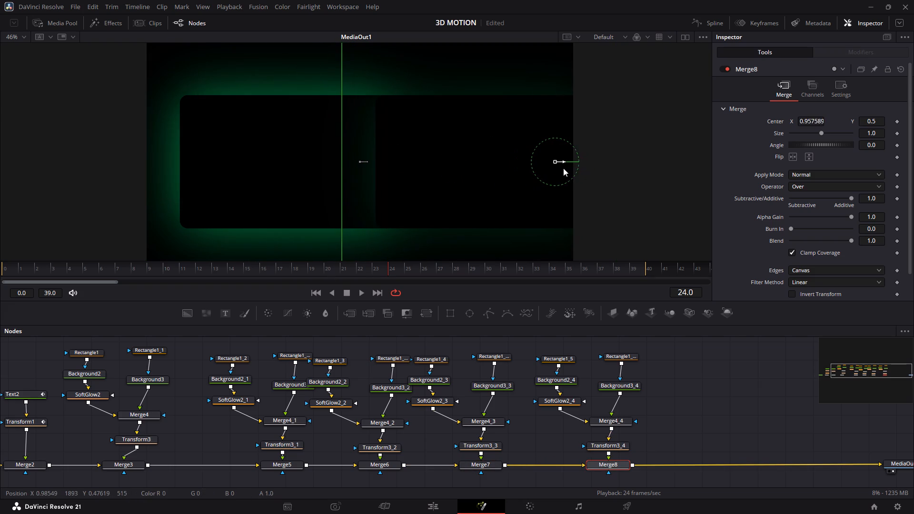
left_click_drag(563, 168, 546, 169)
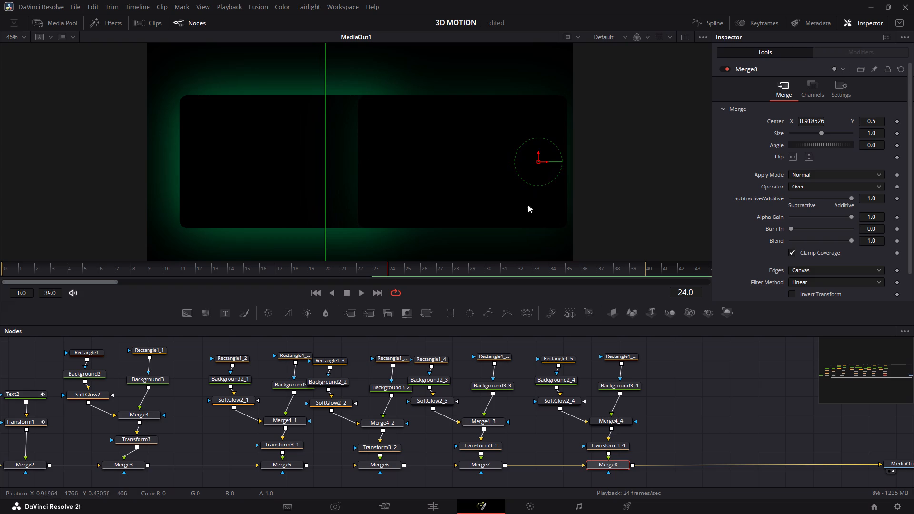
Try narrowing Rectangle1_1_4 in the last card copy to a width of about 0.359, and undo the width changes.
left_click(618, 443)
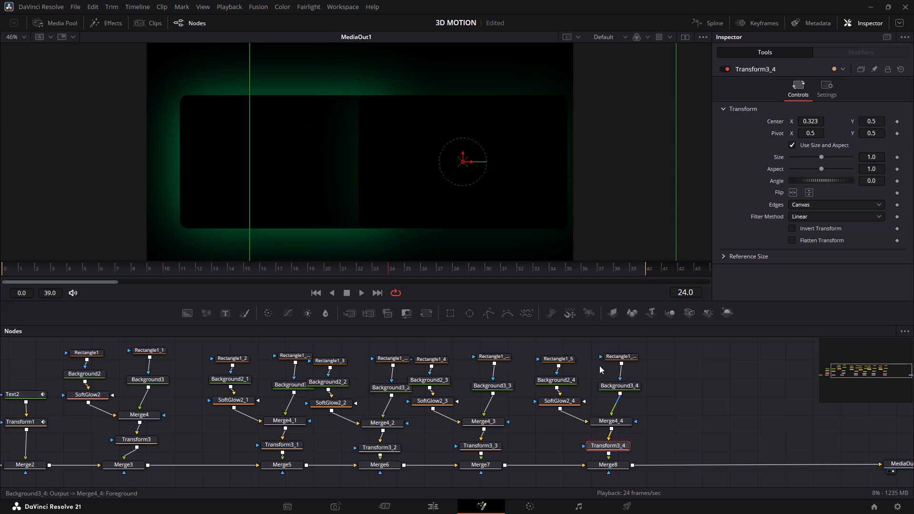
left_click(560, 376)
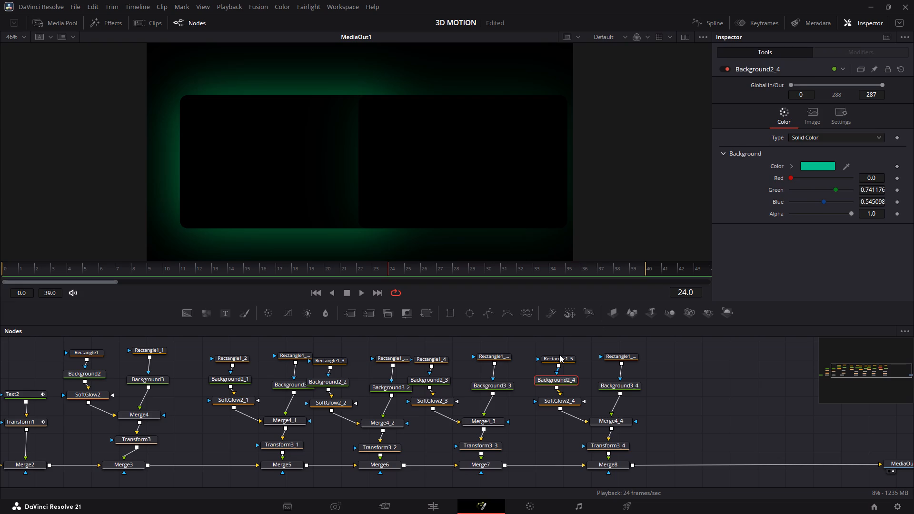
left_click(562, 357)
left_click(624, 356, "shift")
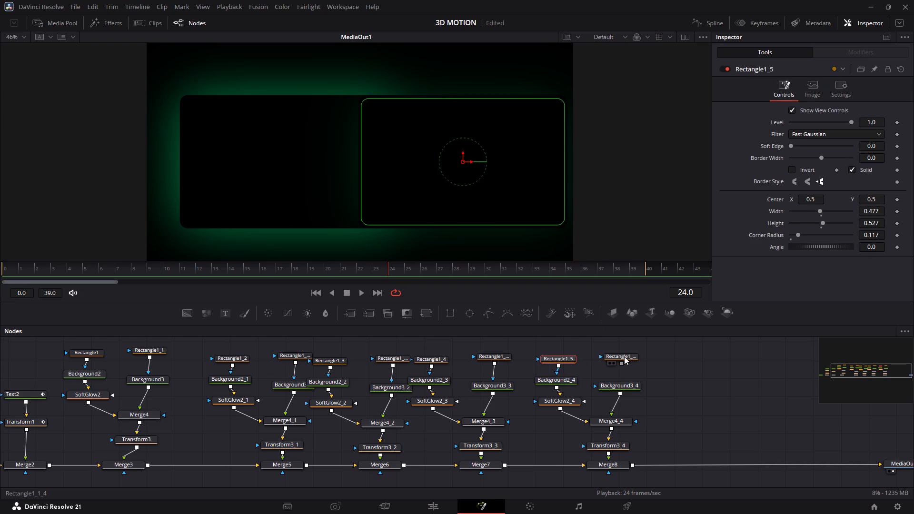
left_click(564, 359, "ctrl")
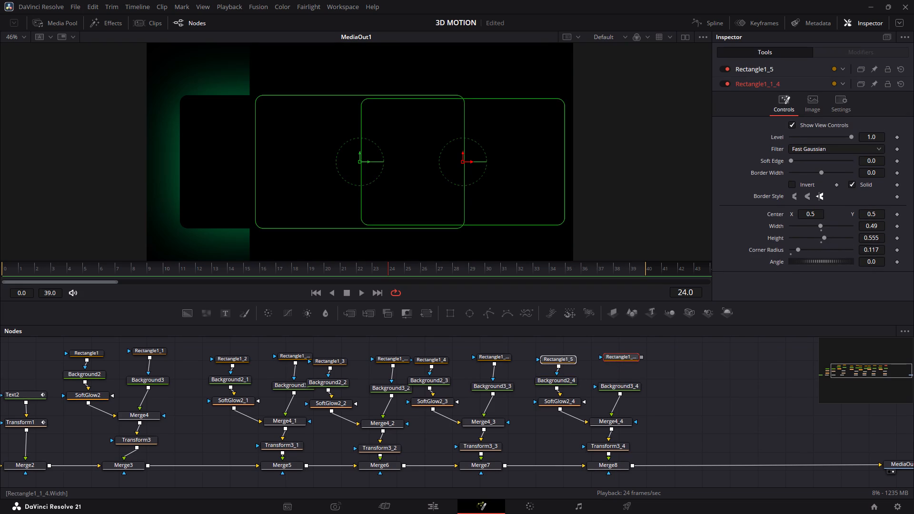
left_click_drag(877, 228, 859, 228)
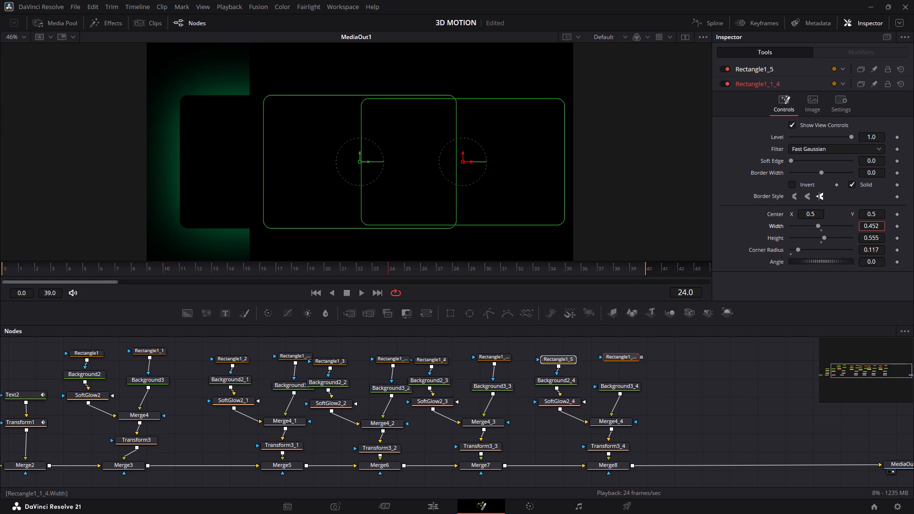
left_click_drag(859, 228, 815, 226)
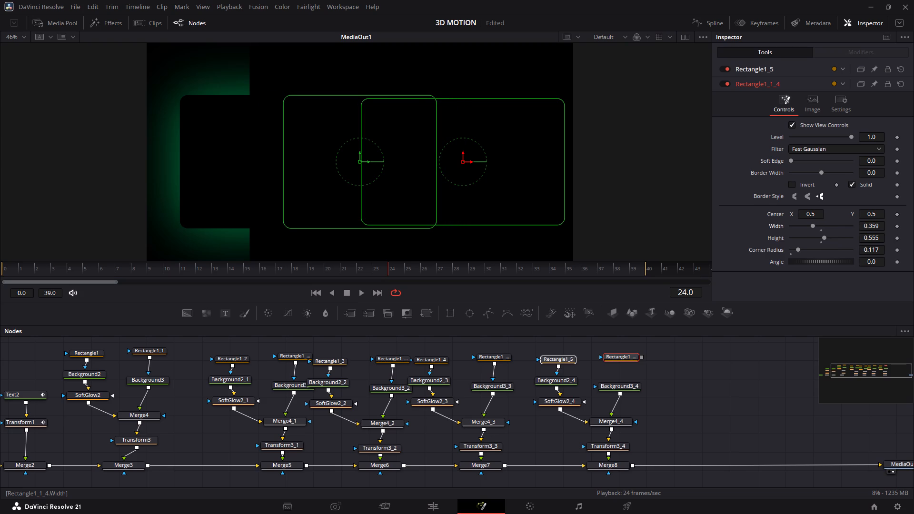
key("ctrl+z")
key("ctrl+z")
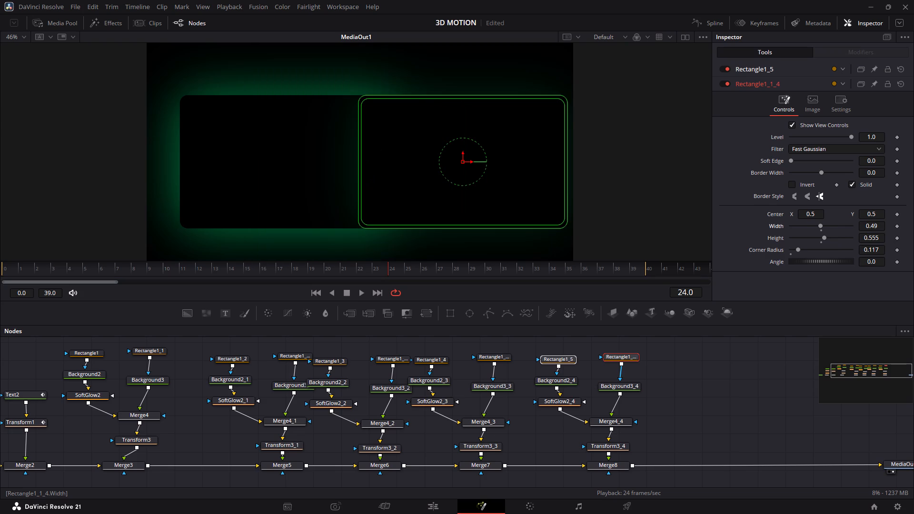
Undo the horizontal shift of the last card copy made through Merge8.
double_click(728, 408)
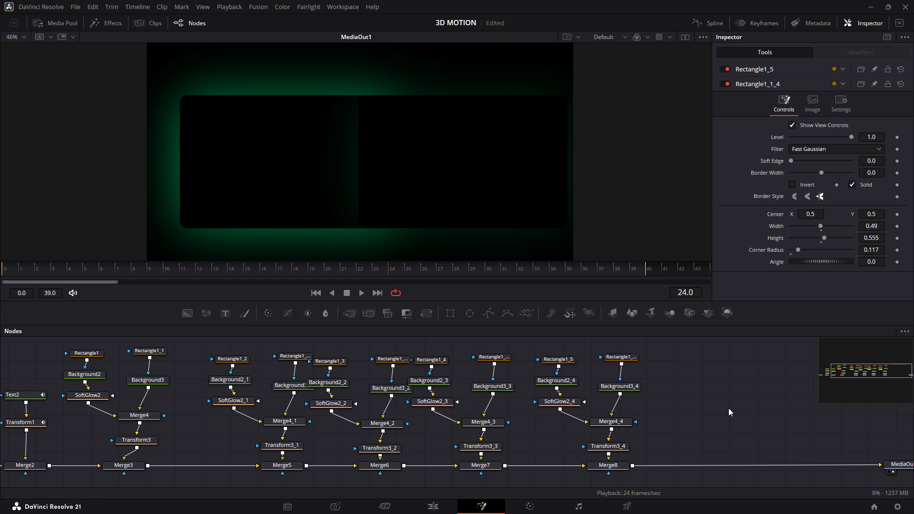
left_click(516, 189)
key("ctrl+z")
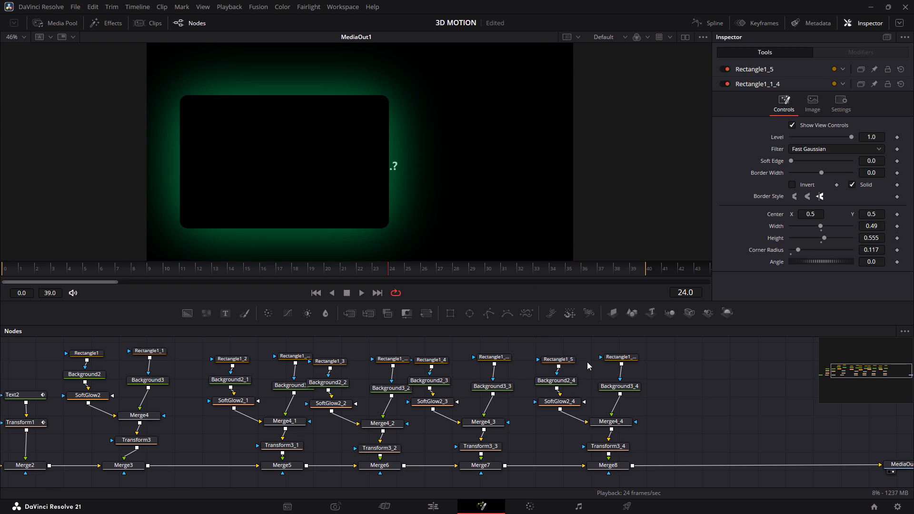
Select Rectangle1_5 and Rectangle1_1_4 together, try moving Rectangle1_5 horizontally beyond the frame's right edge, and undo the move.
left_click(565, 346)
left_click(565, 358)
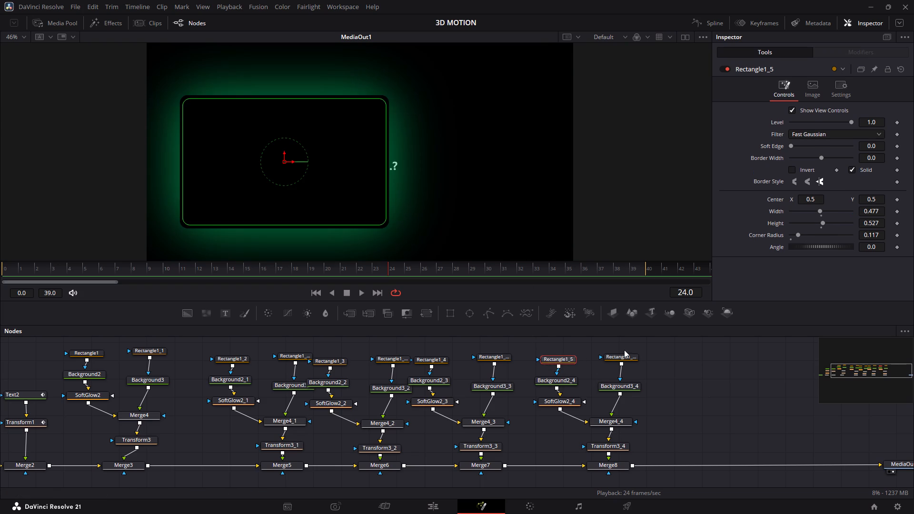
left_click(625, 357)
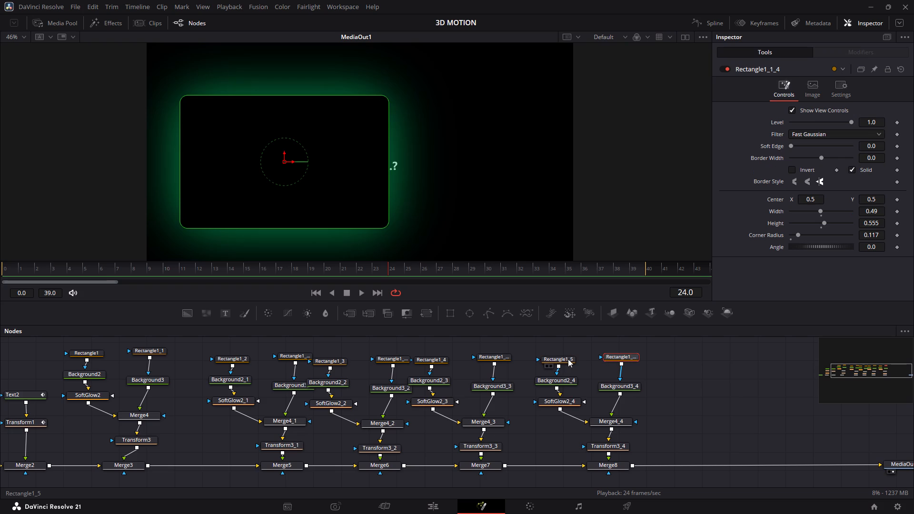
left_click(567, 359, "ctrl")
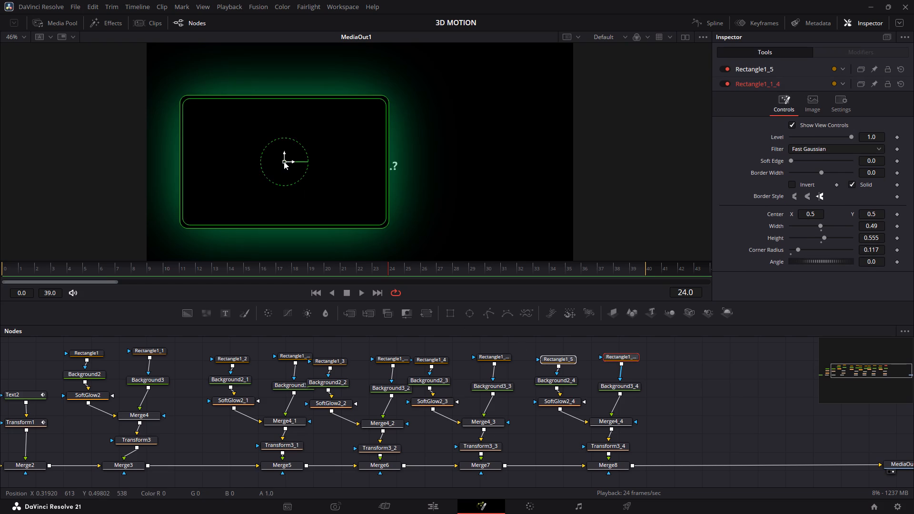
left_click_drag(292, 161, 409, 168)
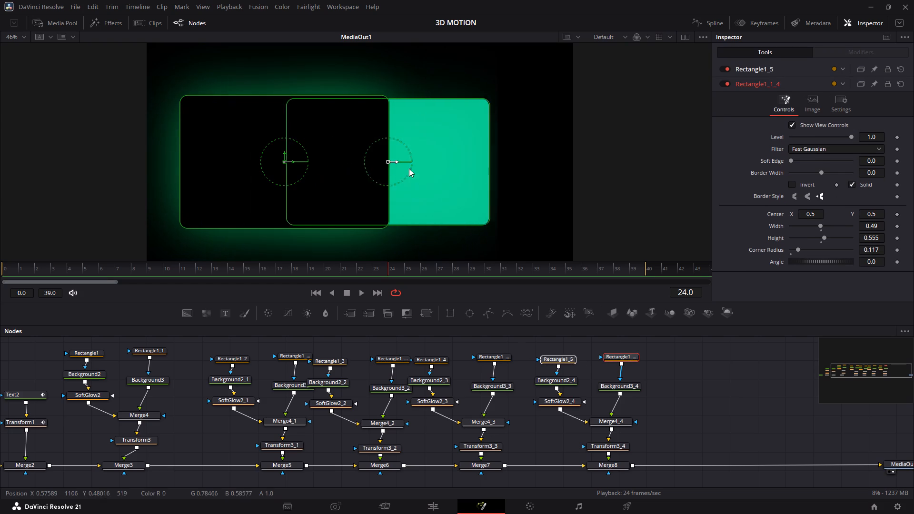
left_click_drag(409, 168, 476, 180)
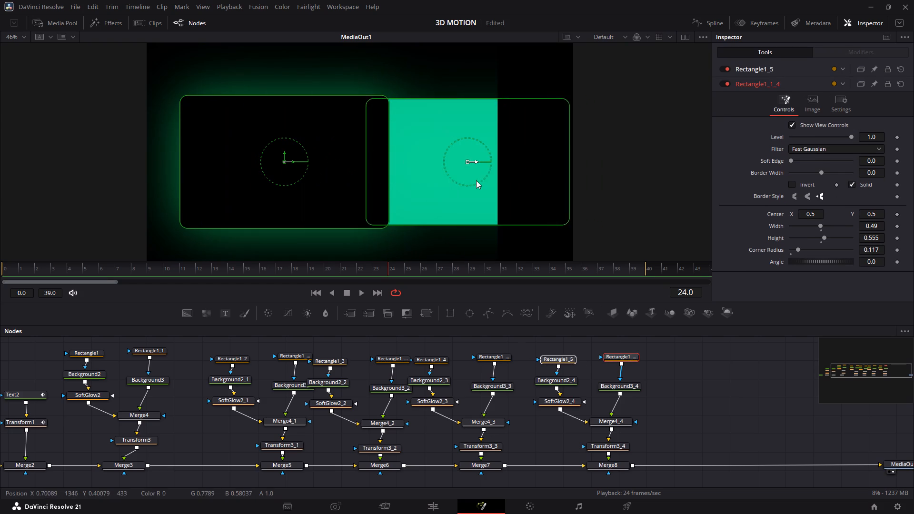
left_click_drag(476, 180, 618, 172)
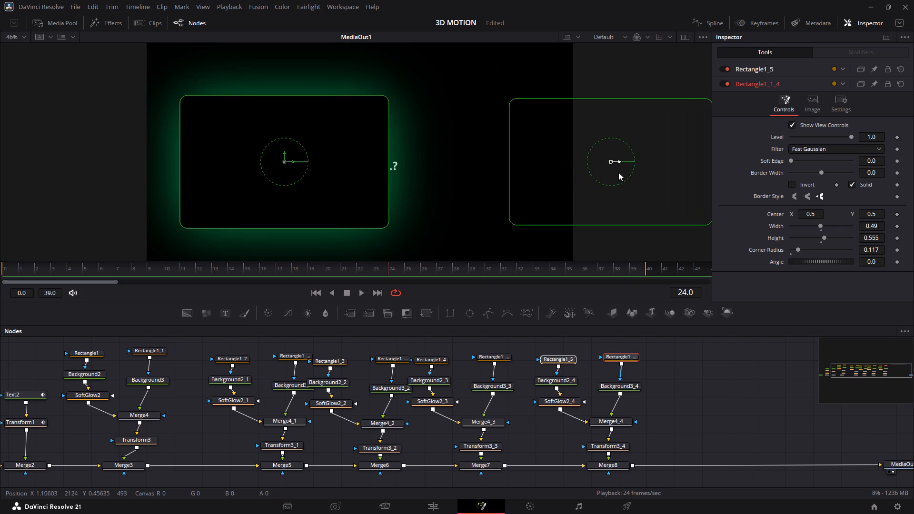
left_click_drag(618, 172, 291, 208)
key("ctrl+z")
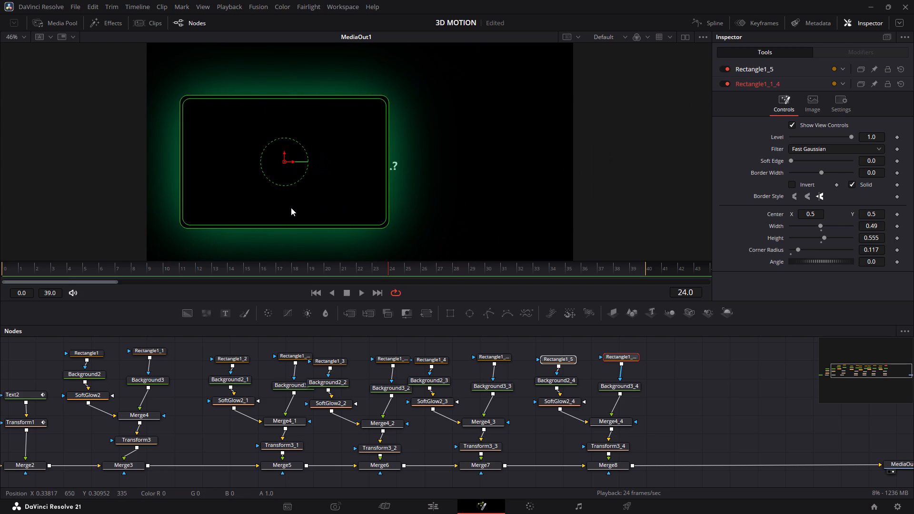
Examine the rectangle mask settings of the other cards, from Rectangle1_1_3 back to Rectangle1_1.
left_click(542, 191)
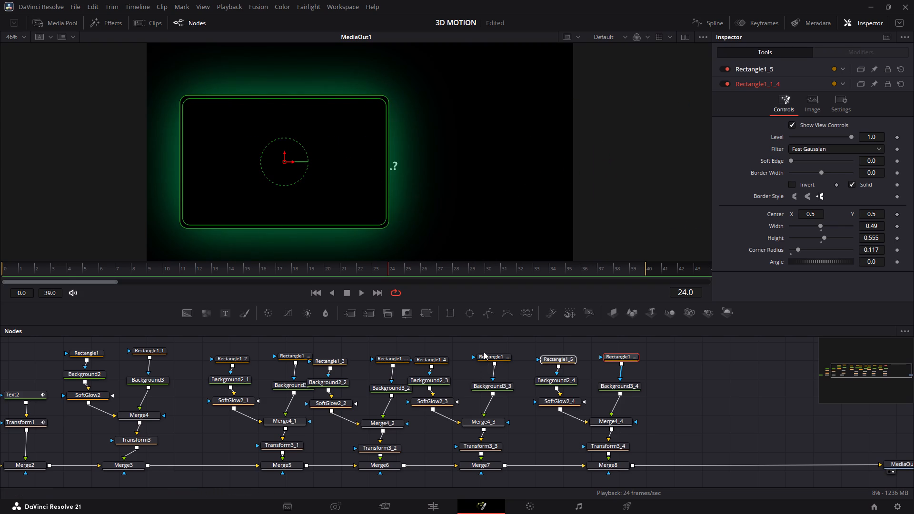
left_click(484, 352)
left_click(486, 355)
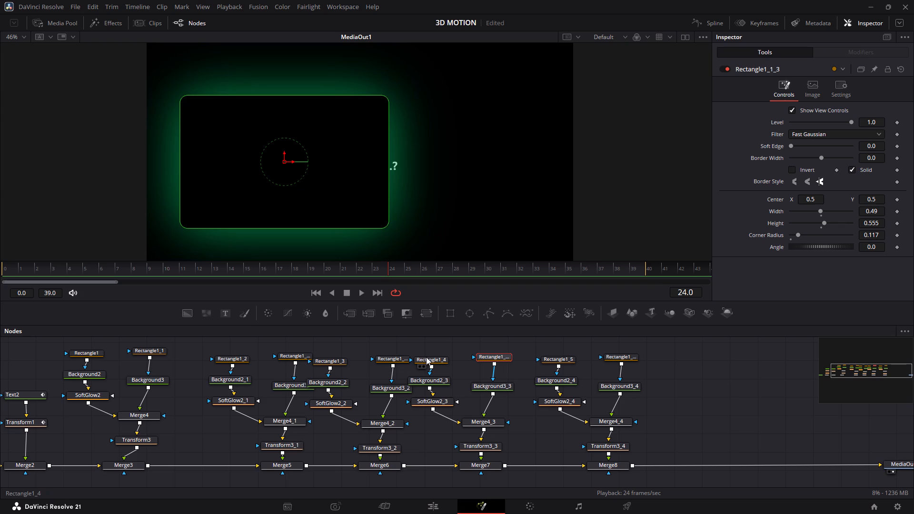
left_click(427, 357)
left_click(393, 356)
left_click(338, 357)
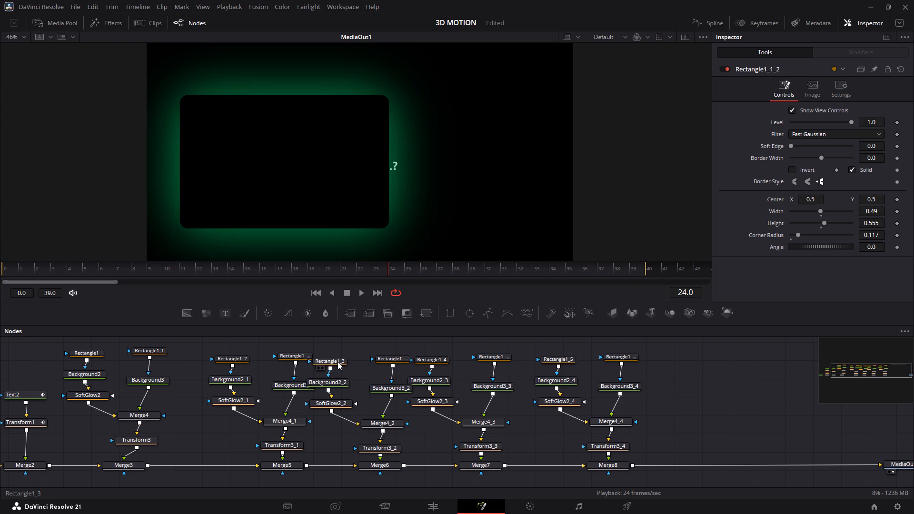
left_click(338, 362)
left_click(310, 355)
left_click(241, 362)
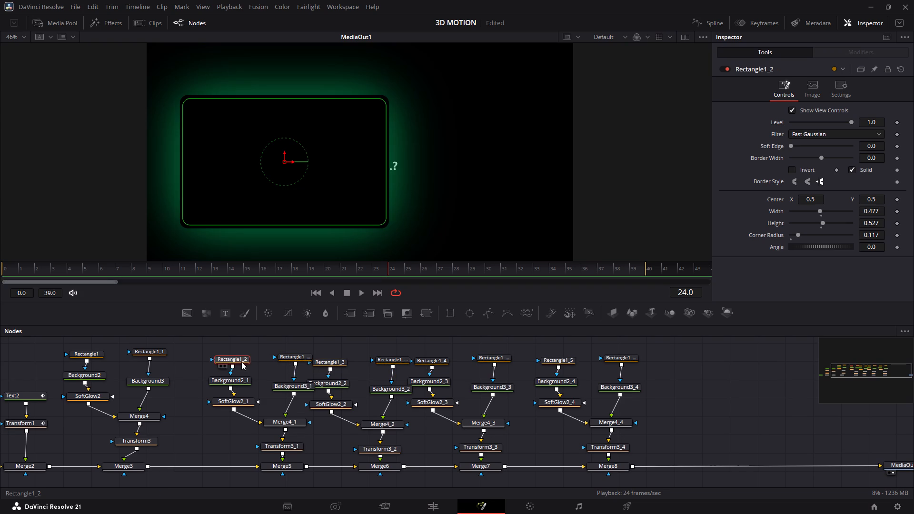
left_click(160, 350)
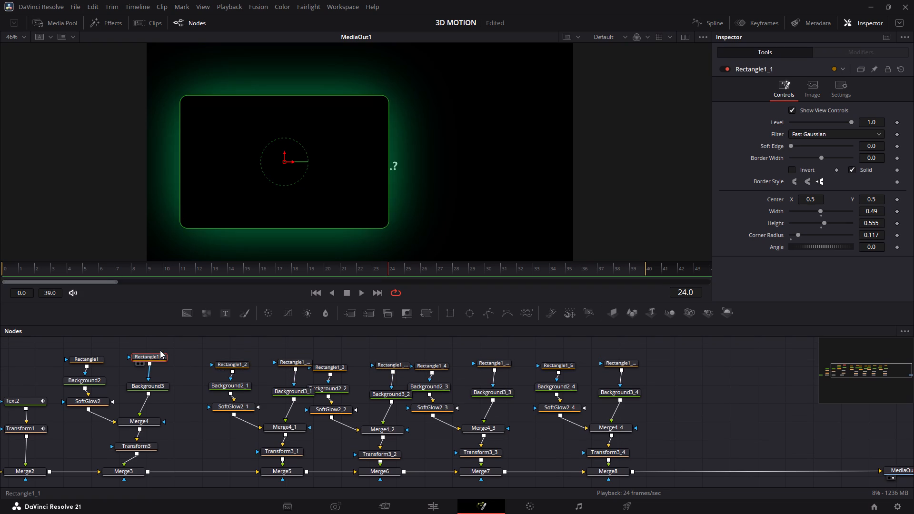
left_click(539, 208)
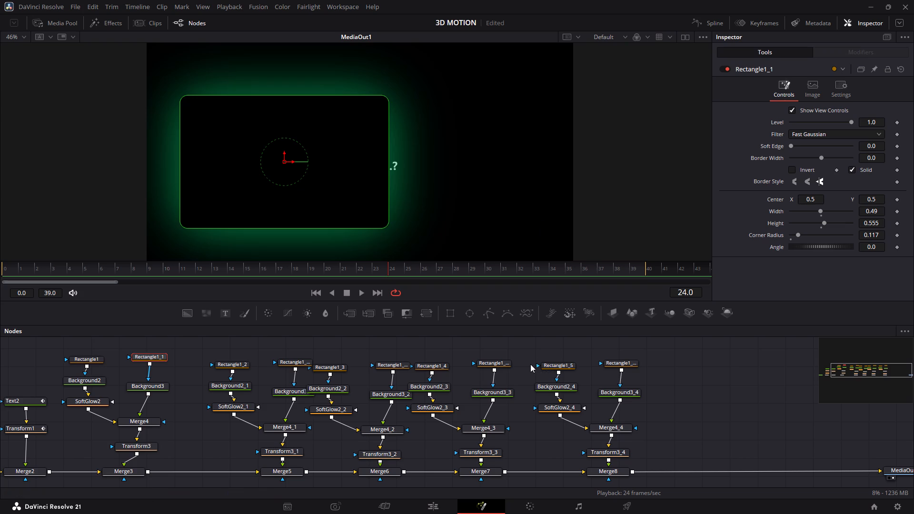
double_click(527, 364)
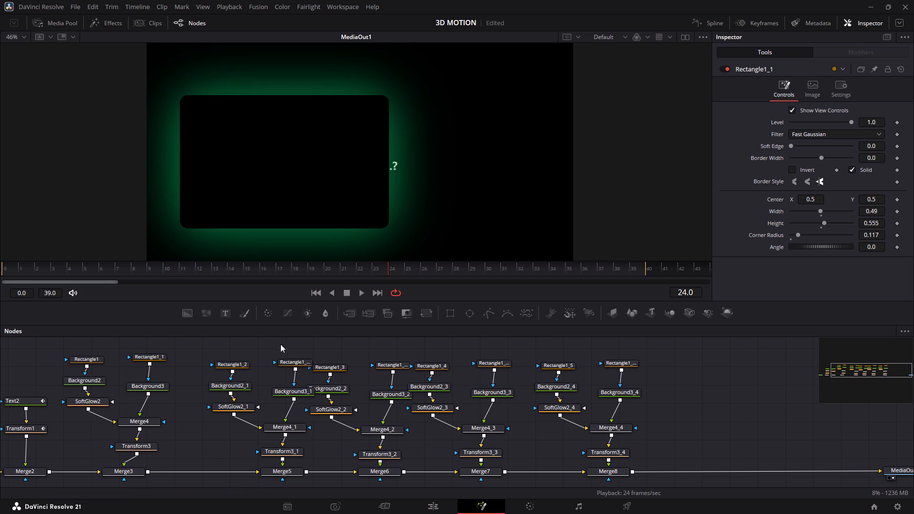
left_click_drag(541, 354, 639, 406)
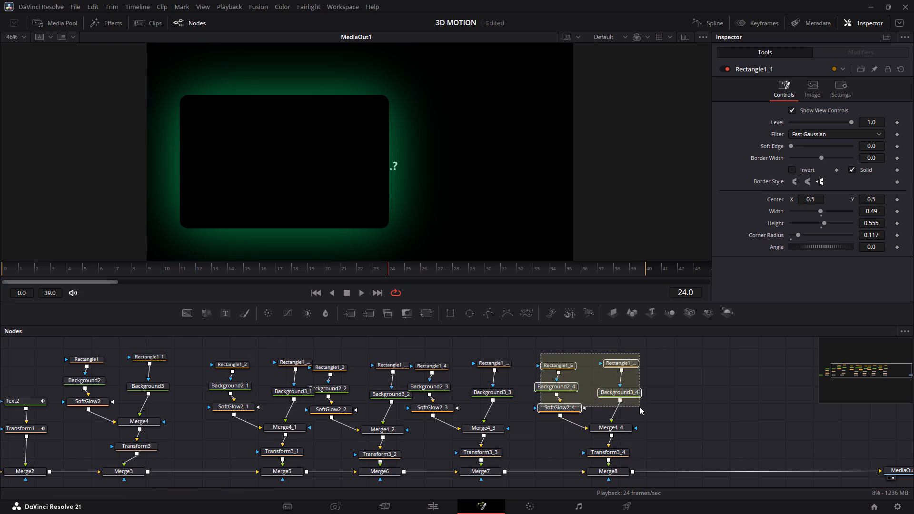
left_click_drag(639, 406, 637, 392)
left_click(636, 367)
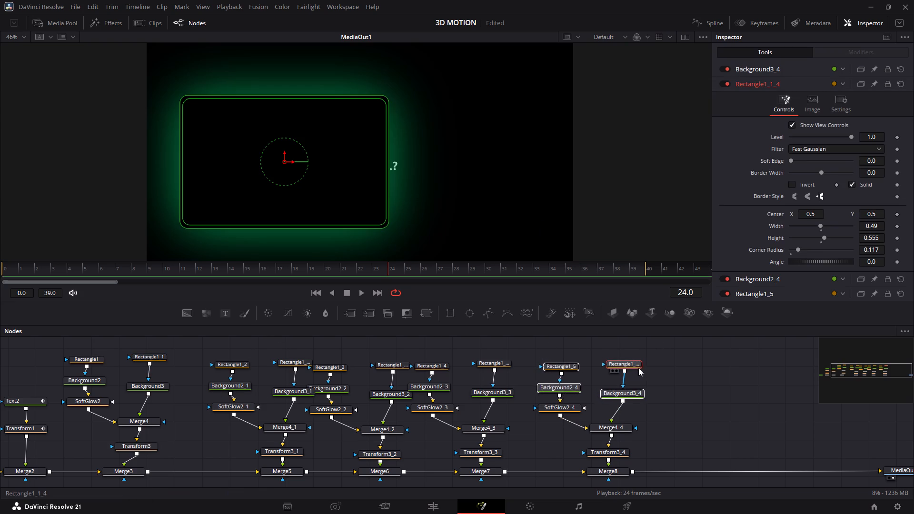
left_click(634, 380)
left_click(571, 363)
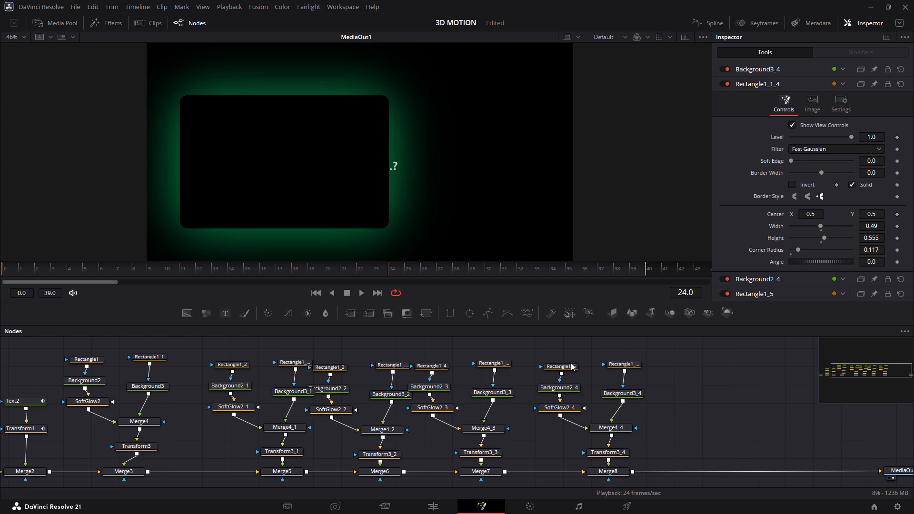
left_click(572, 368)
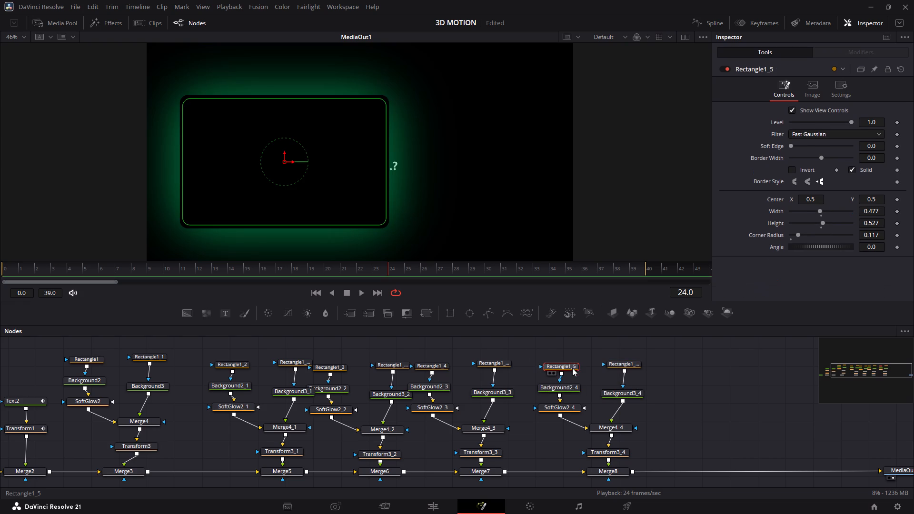
Shift the last card copy horizontally by moving Transform3_4's Center X to about 0.900, keeping Center Y at 0.5.
left_click(623, 453)
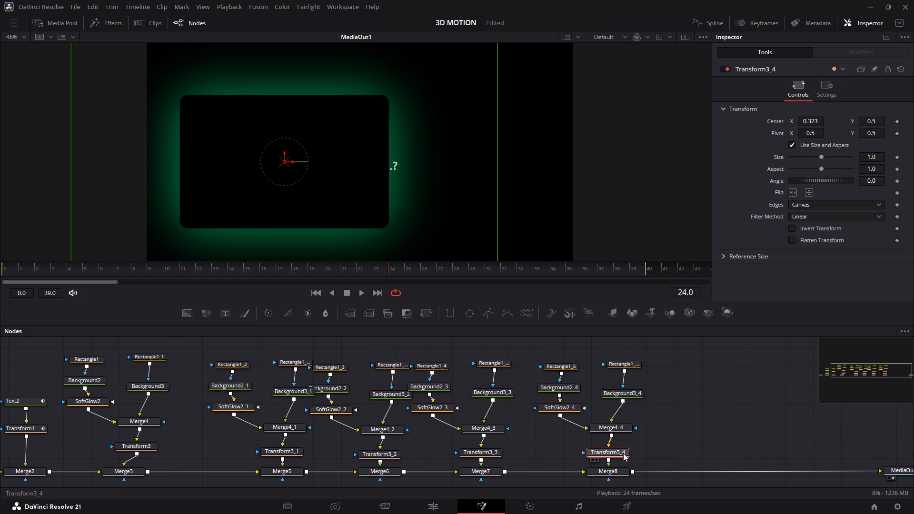
left_click_drag(294, 162, 450, 160)
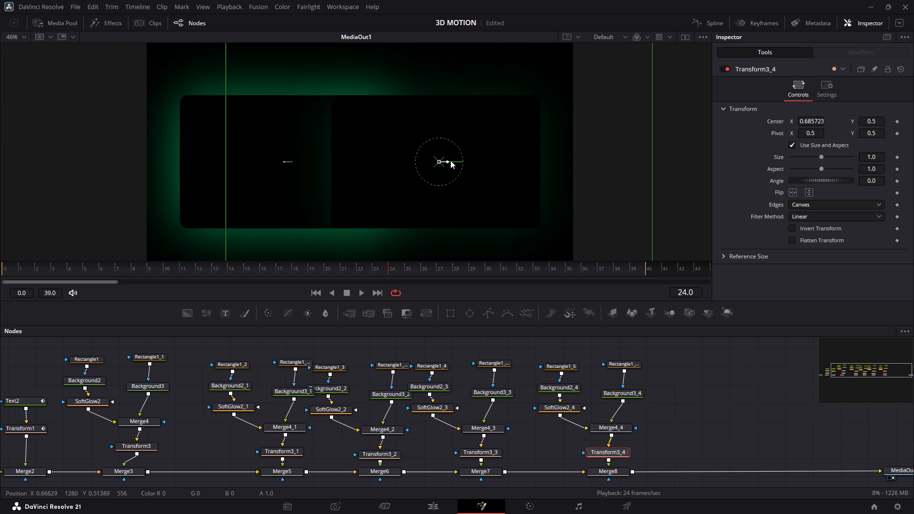
left_click_drag(450, 160, 474, 165)
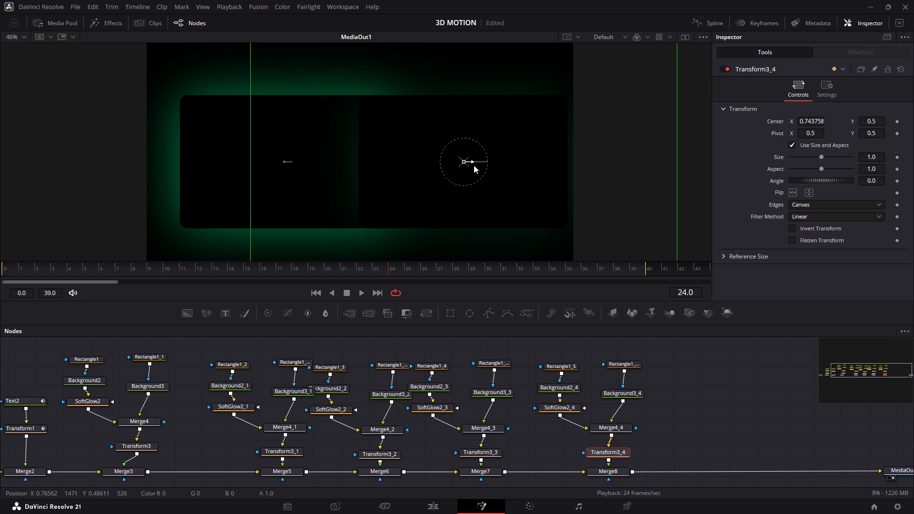
left_click_drag(474, 165, 540, 175)
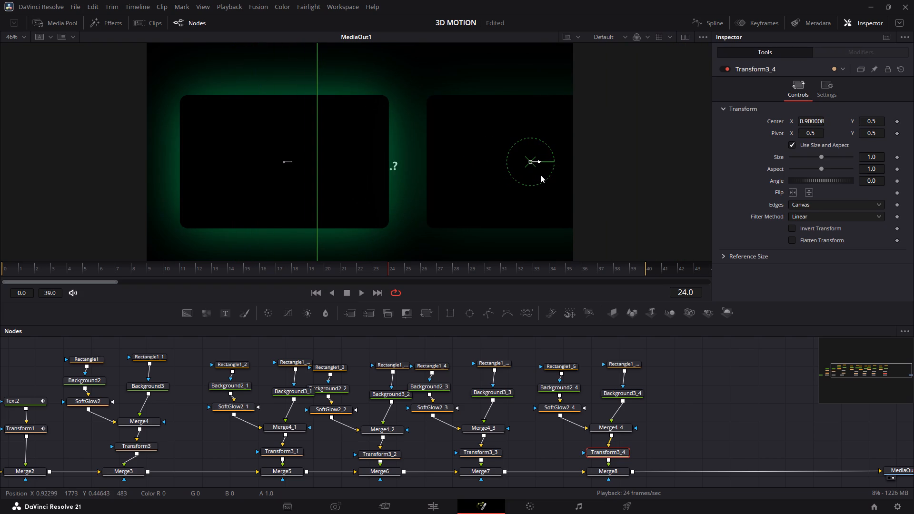
left_click_drag(540, 175, 540, 175)
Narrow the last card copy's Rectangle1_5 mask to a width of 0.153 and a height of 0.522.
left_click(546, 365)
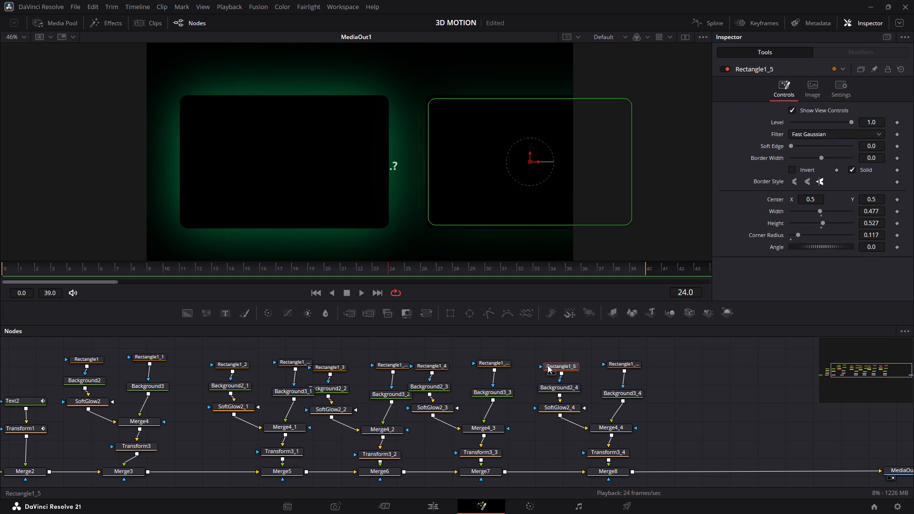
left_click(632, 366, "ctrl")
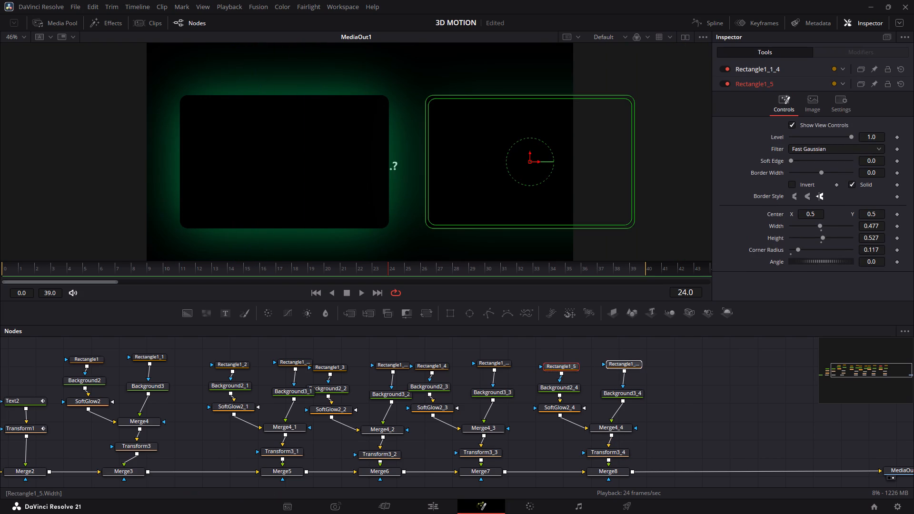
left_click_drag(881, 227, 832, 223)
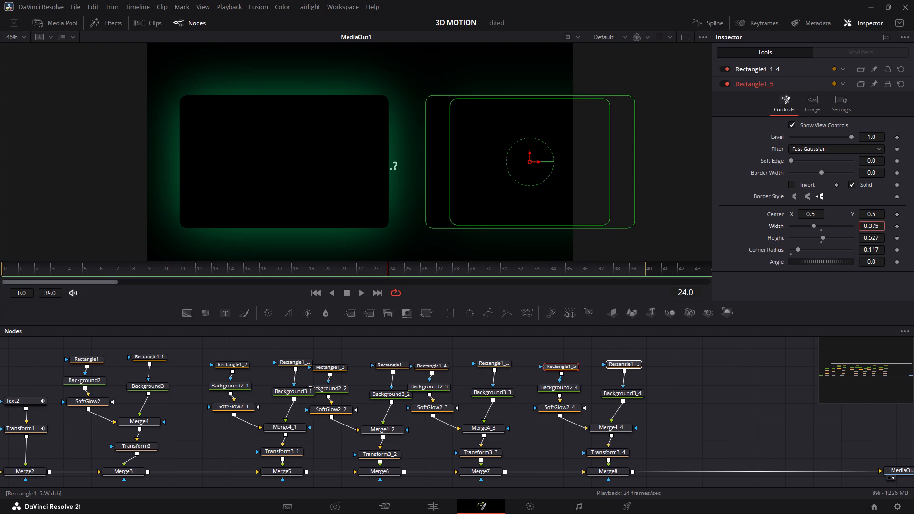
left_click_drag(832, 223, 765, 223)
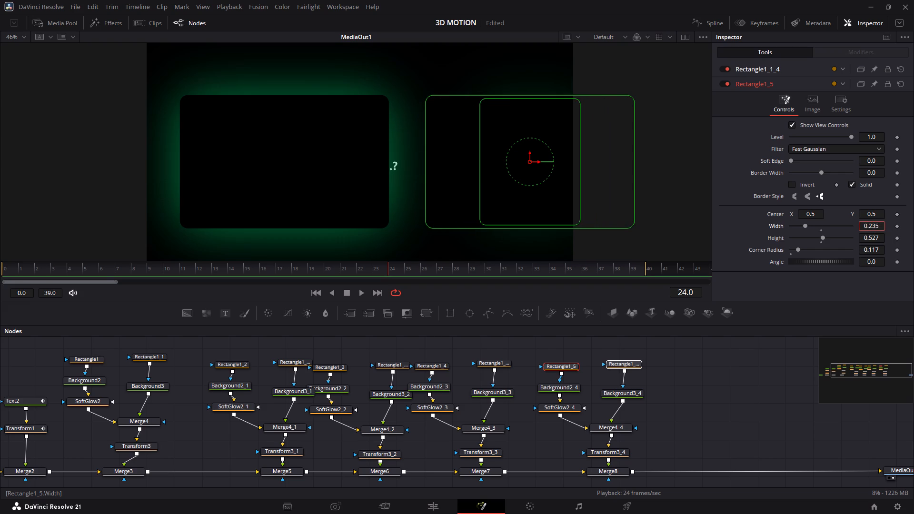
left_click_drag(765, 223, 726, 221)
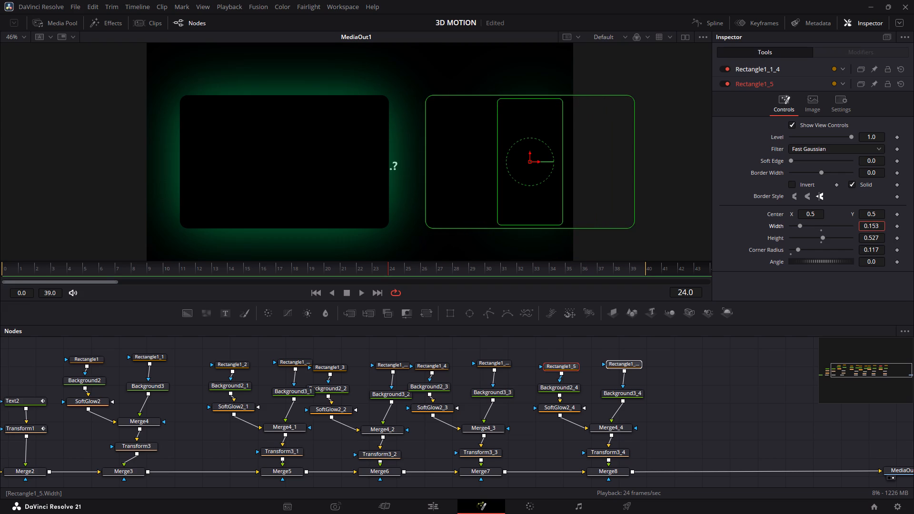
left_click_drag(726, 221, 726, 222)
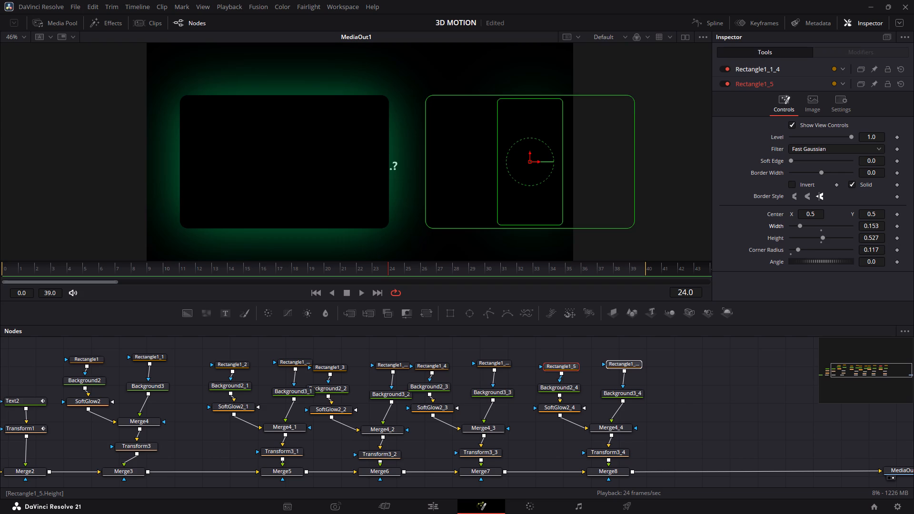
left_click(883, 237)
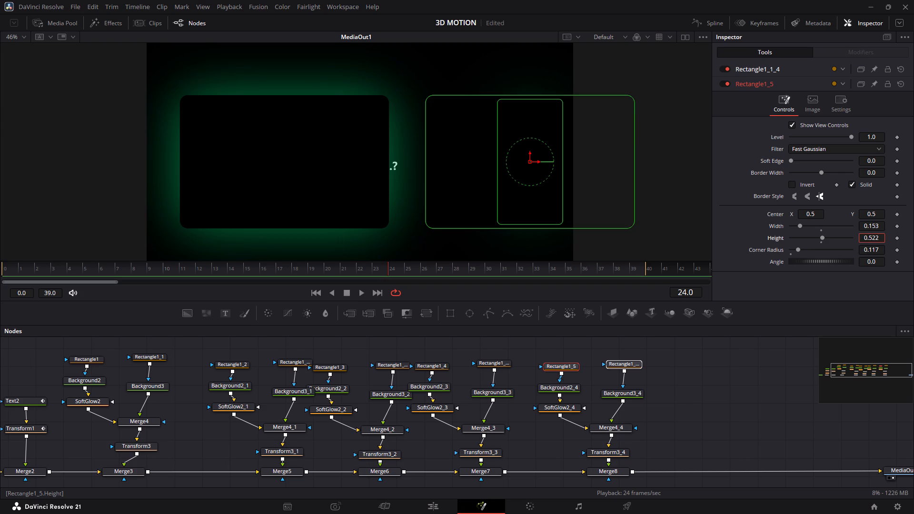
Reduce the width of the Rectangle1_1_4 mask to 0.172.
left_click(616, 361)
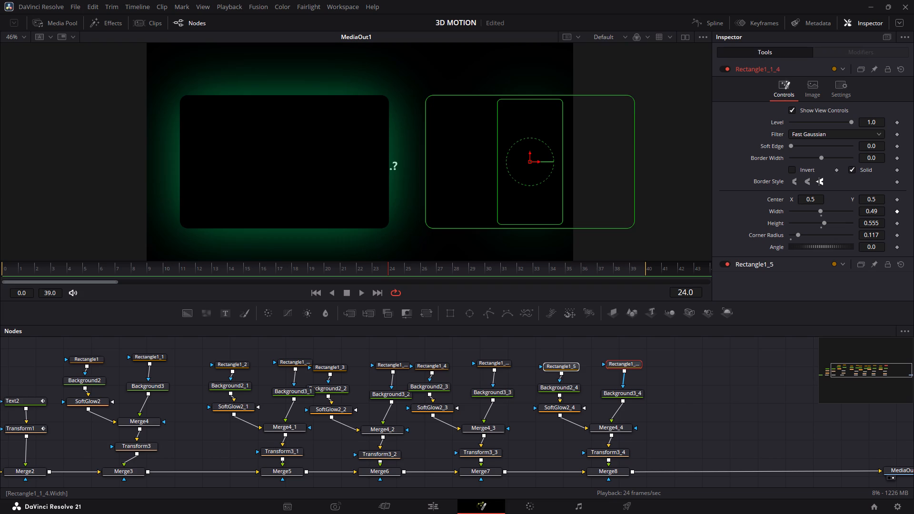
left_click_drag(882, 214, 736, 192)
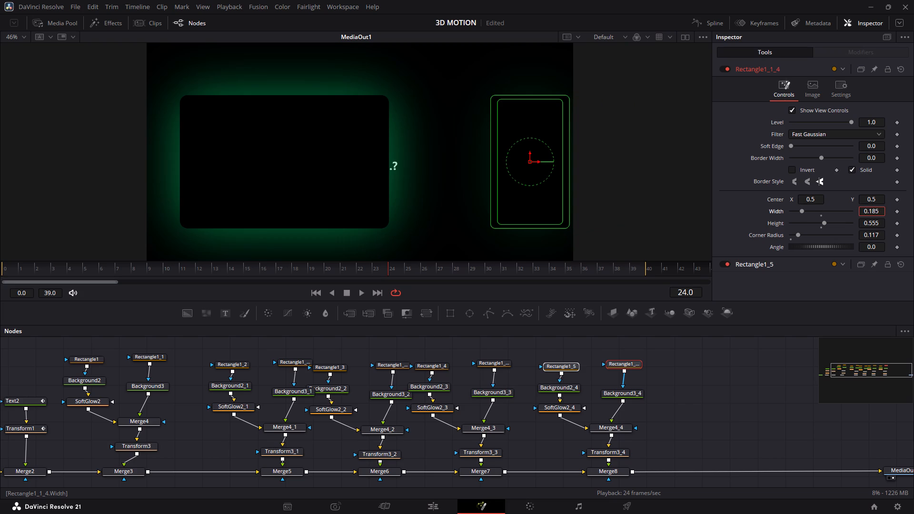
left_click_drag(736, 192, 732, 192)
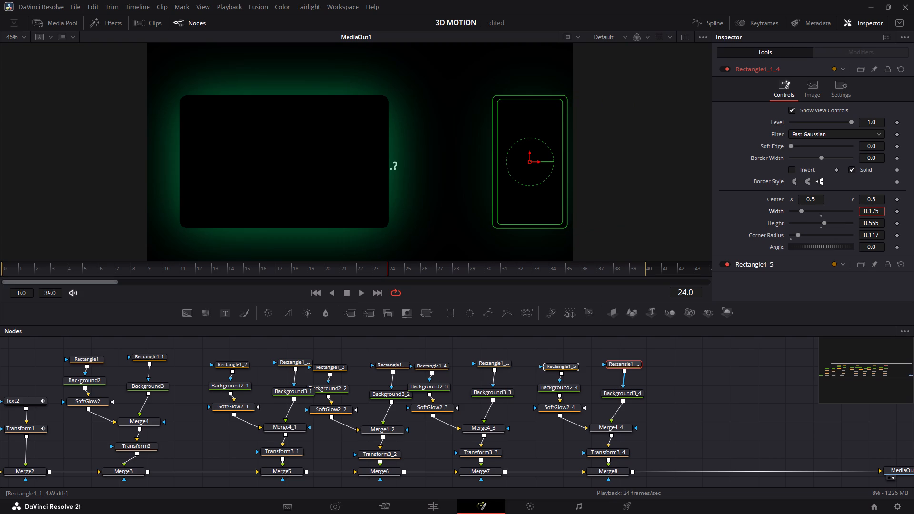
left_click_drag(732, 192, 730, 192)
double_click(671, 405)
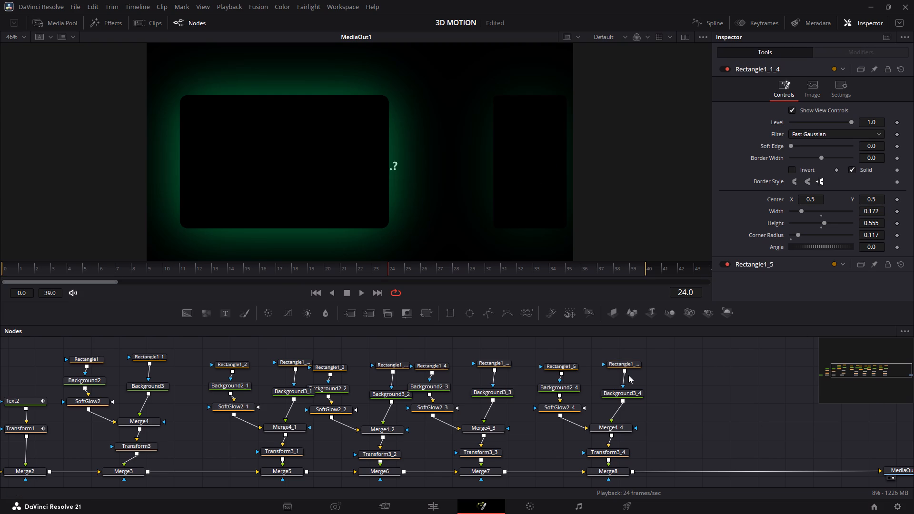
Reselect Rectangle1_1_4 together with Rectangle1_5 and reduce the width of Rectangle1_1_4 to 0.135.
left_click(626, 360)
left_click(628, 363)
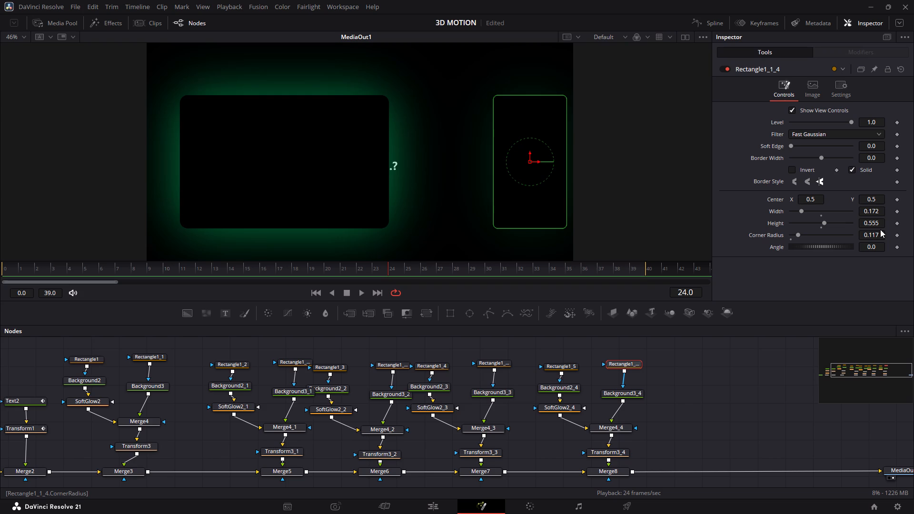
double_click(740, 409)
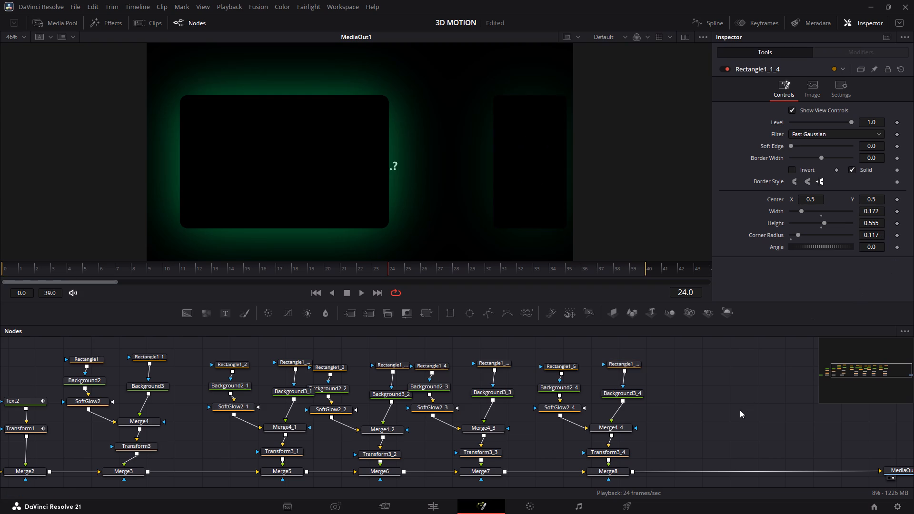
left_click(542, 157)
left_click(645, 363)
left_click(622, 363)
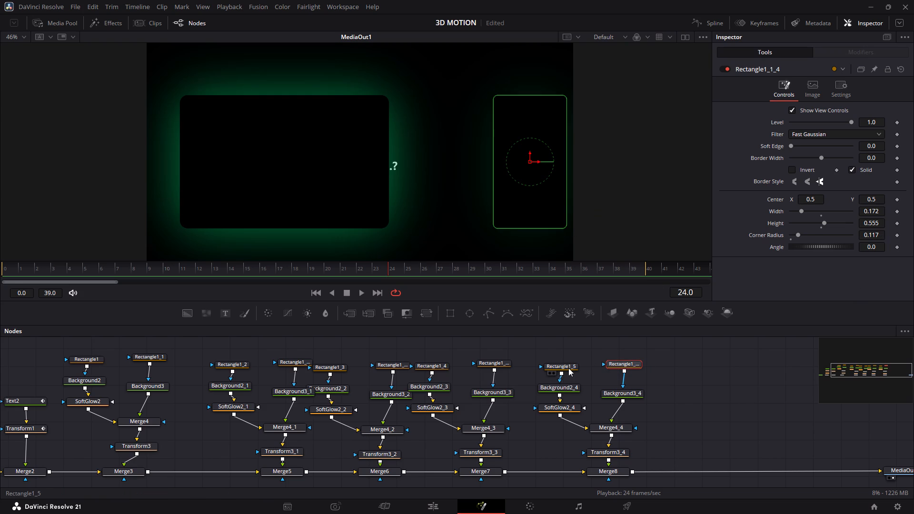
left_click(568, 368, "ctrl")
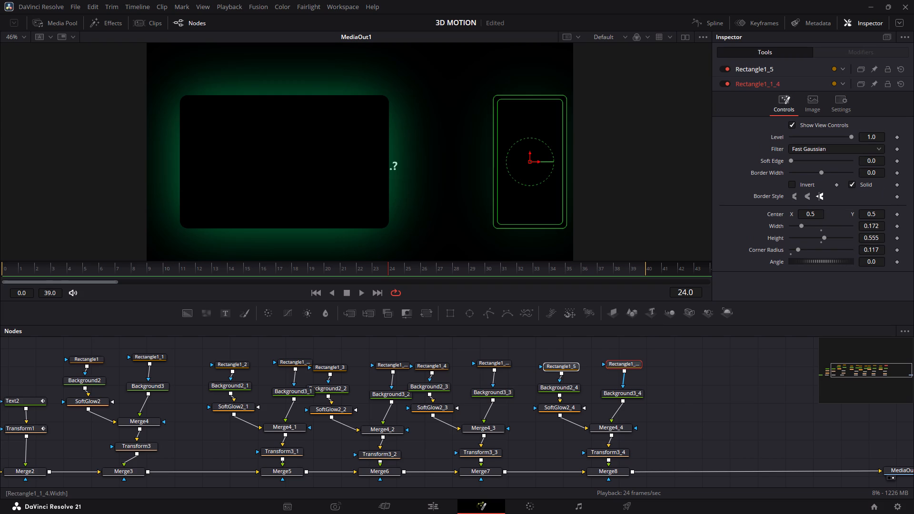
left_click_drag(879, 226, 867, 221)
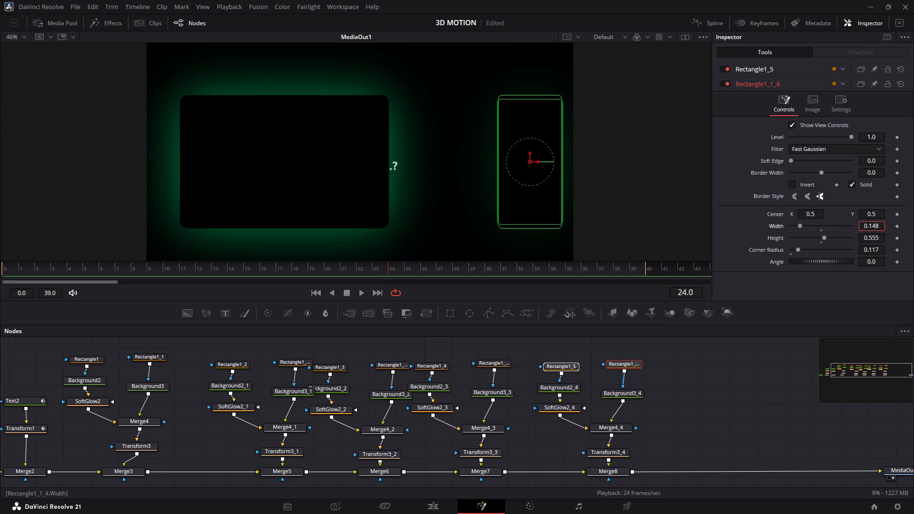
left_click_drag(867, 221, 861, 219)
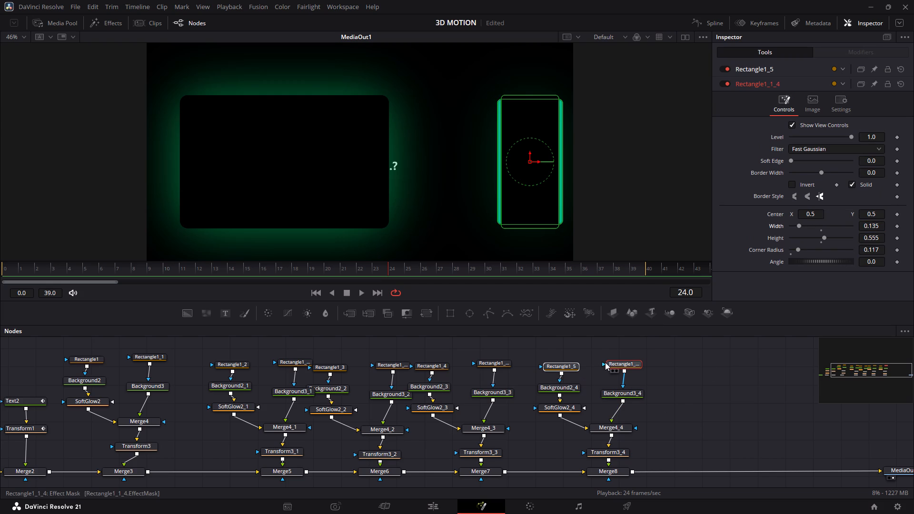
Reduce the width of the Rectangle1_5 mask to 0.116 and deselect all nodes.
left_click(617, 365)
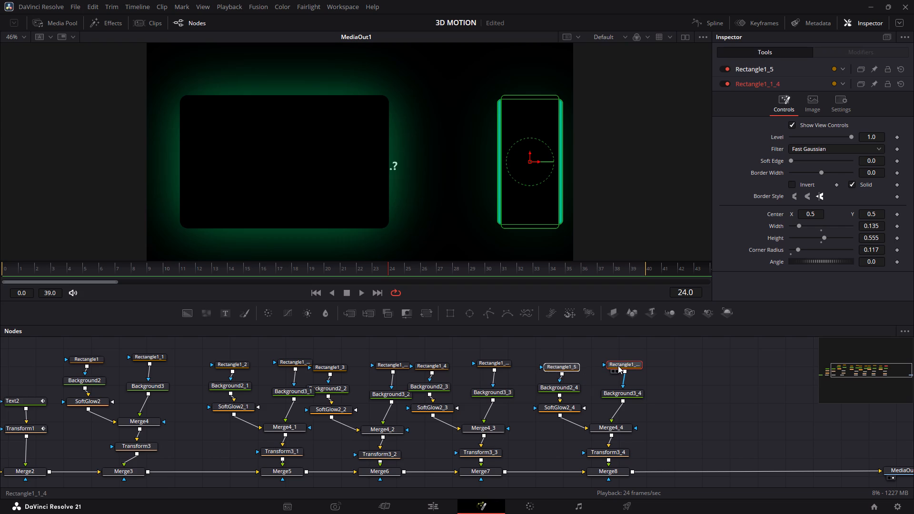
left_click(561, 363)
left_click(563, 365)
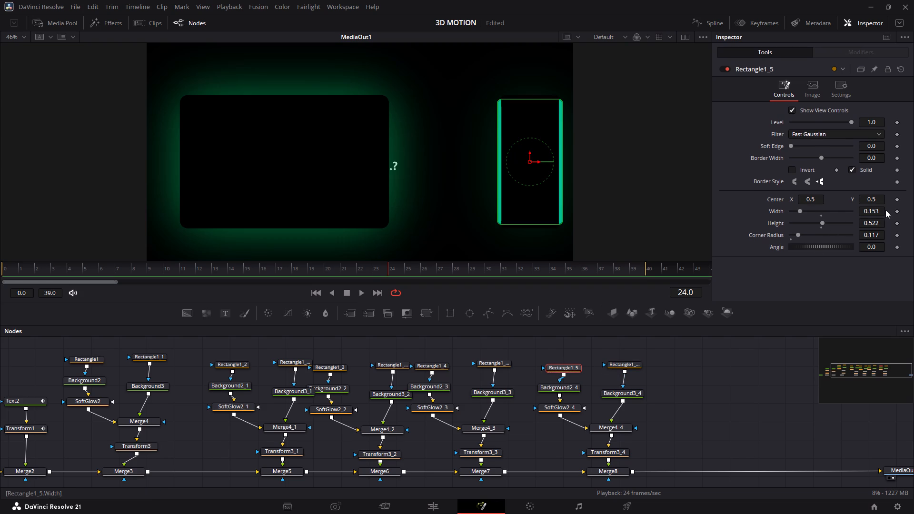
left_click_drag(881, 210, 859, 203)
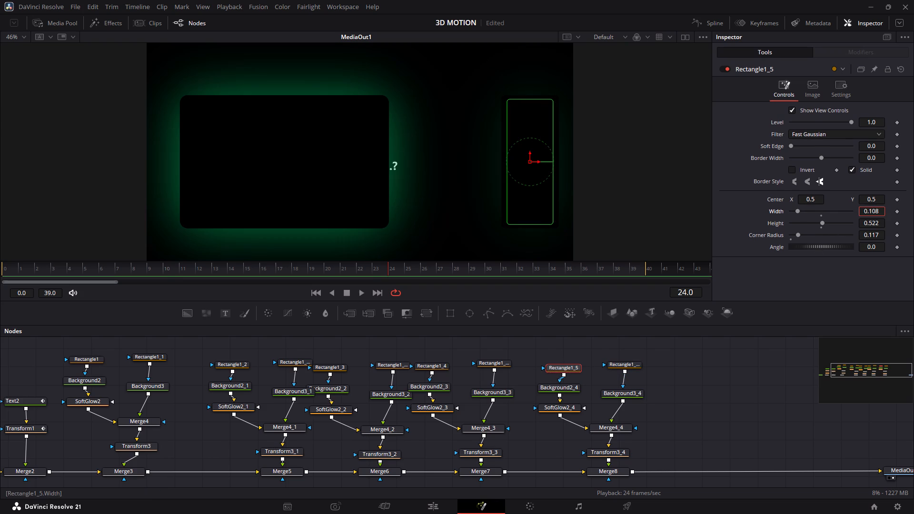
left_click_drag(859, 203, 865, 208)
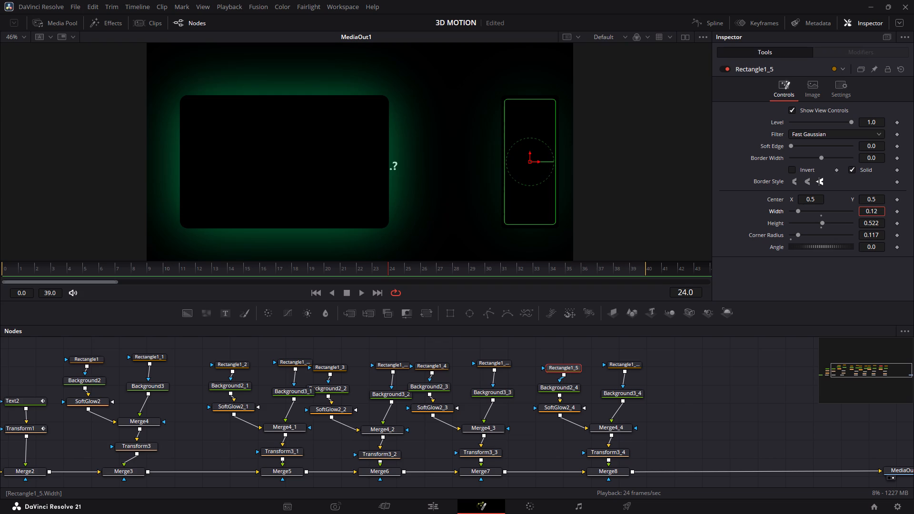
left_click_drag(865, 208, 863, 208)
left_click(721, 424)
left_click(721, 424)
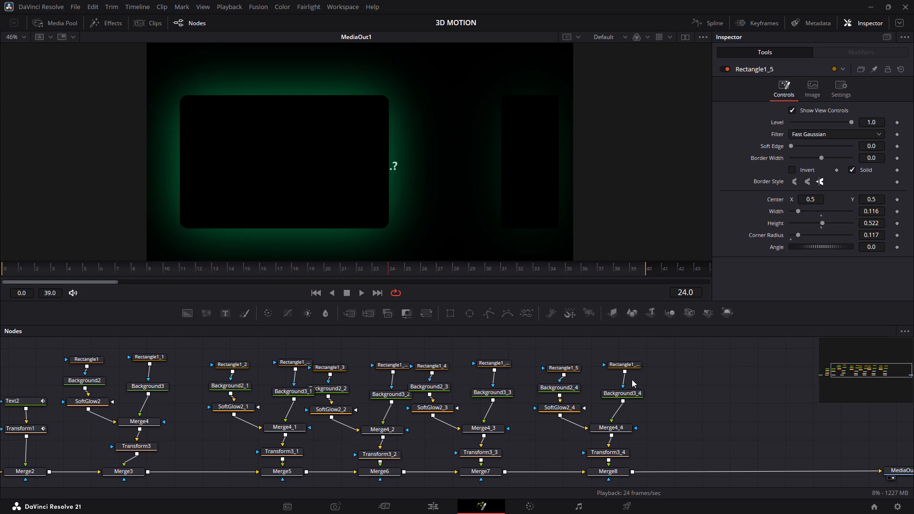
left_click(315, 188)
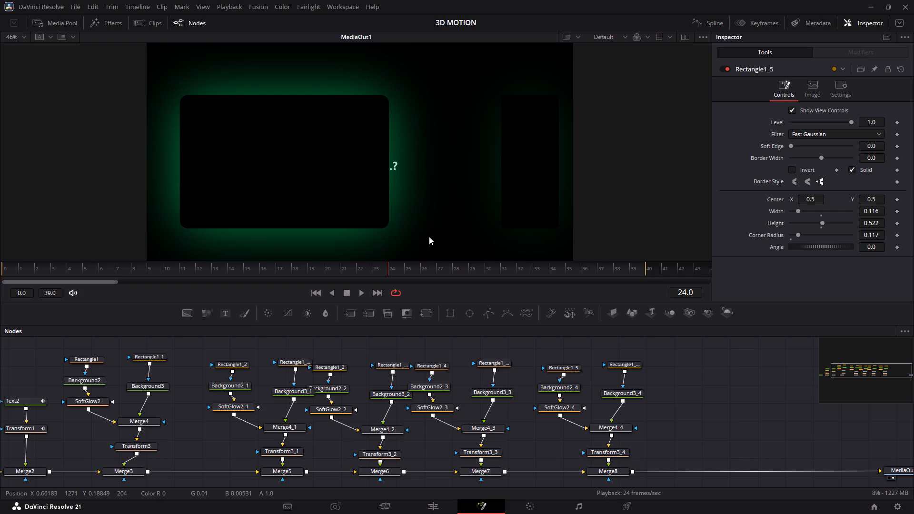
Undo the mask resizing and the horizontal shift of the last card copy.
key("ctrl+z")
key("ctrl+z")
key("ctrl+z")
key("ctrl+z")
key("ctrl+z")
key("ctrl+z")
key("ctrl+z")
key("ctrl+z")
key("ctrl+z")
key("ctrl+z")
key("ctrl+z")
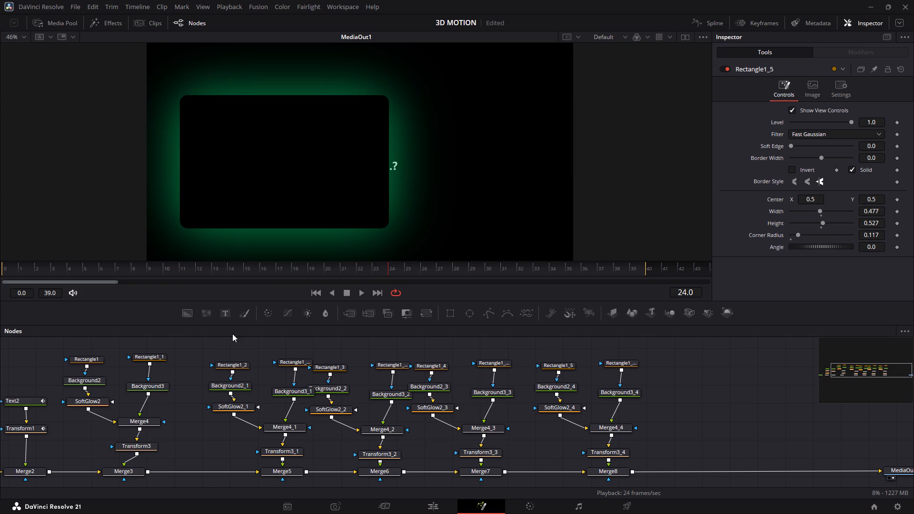
Delete the four duplicated card branches from Rectangle1_2 through Merge8, together with Merge3.
left_click_drag(217, 343, 635, 471)
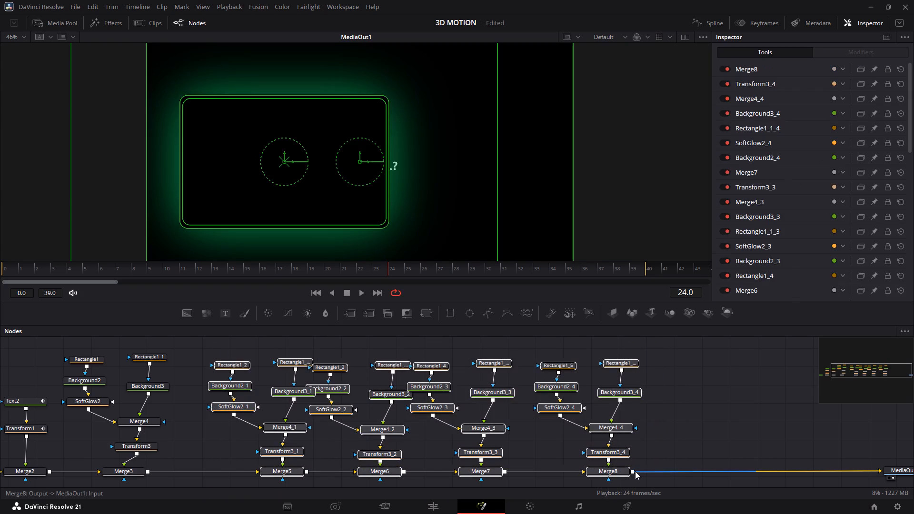
key("BackSpace")
key("BackSpace")
Connect Transform3's output to Merge2's output to merge the original card back over the title through a new Merge node.
scroll(535, 513, "right", 2)
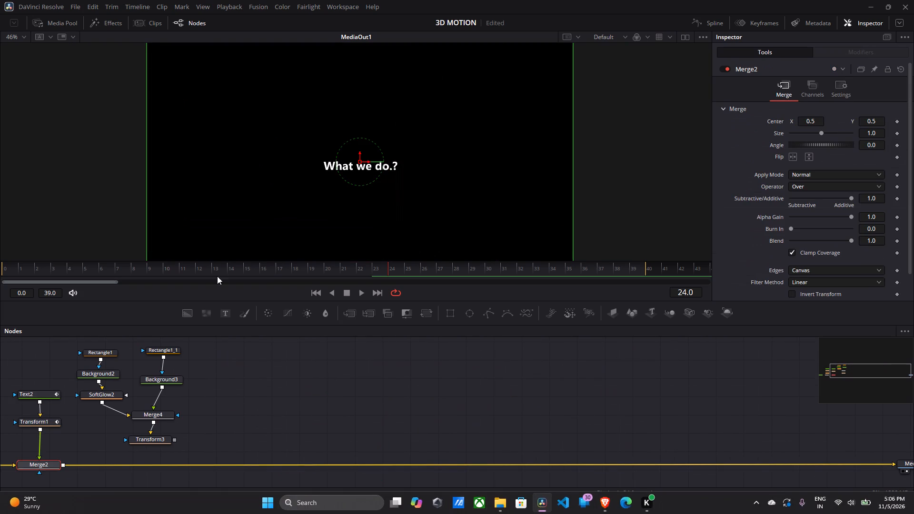
left_click(231, 370)
scroll(213, 400, "right", 2)
scroll(207, 413, "left", 1)
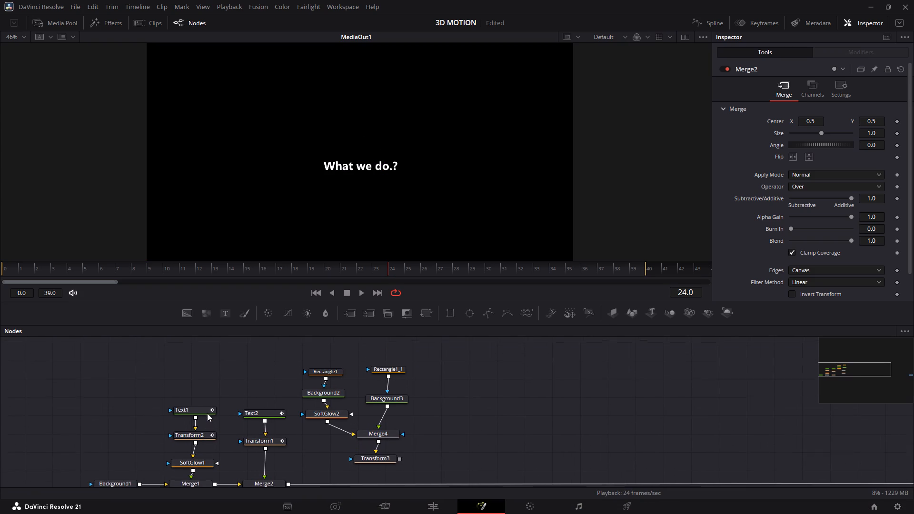
scroll(207, 413, "left", 1)
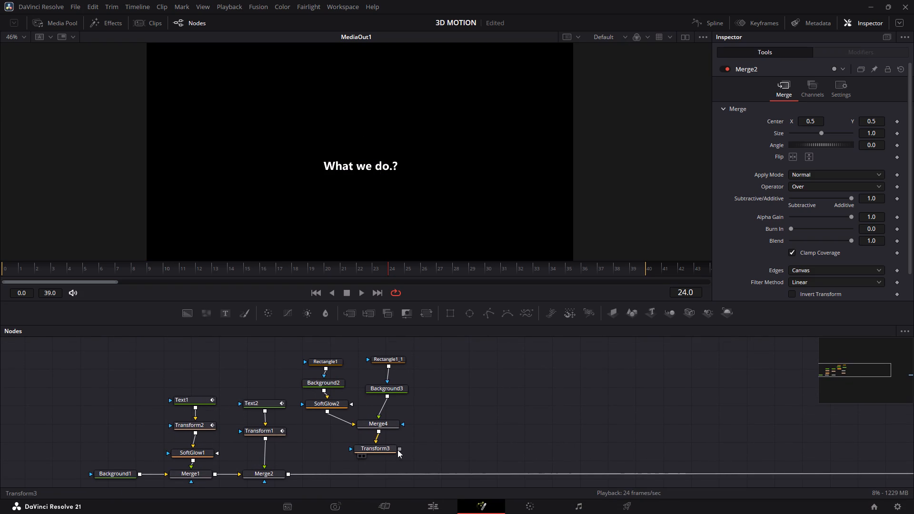
left_click_drag(398, 450, 287, 474)
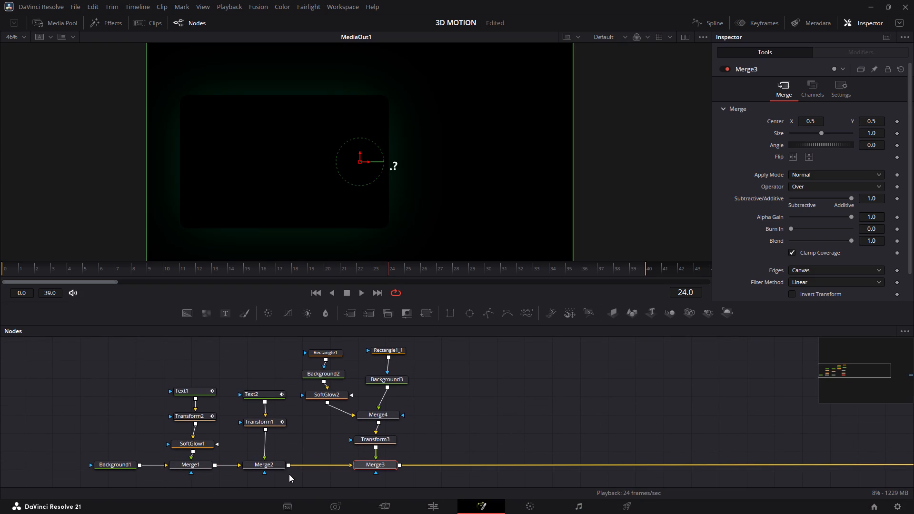
Delete the original card's nodes, from Rectangle1 and Rectangle1_1 down to Transform3, keeping Merge3.
left_click_drag(436, 354, 321, 435)
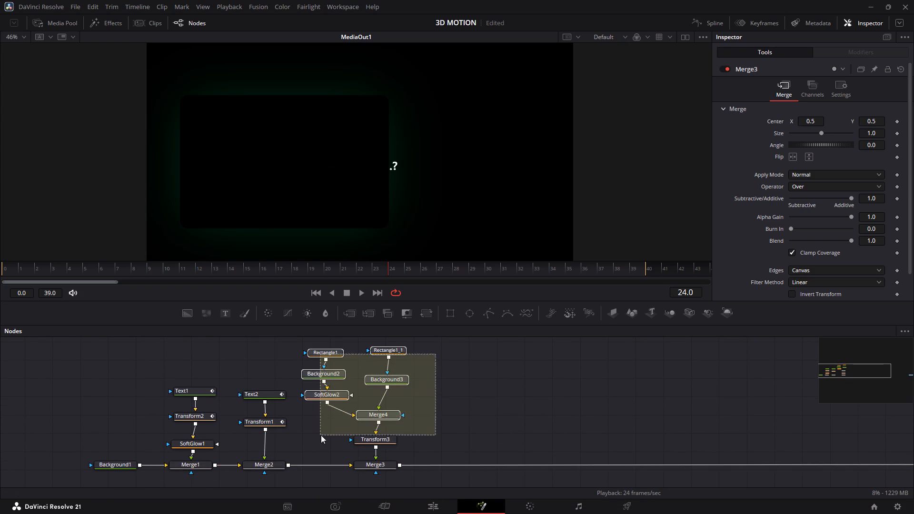
left_click_drag(321, 435, 338, 443)
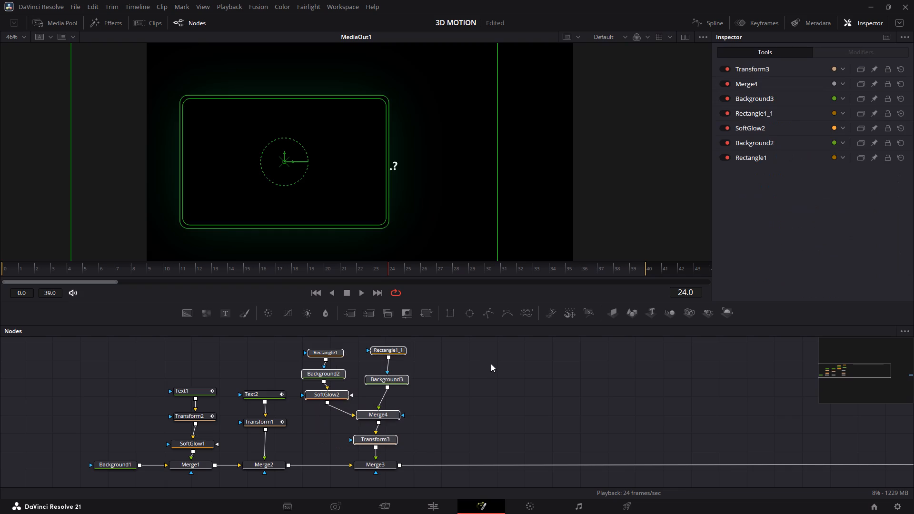
key("BackSpace")
left_click(365, 463)
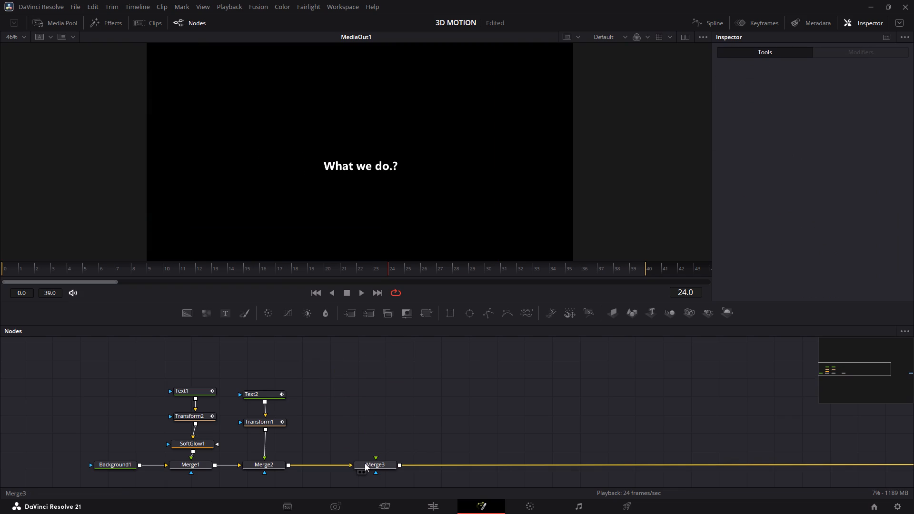
left_click(379, 441)
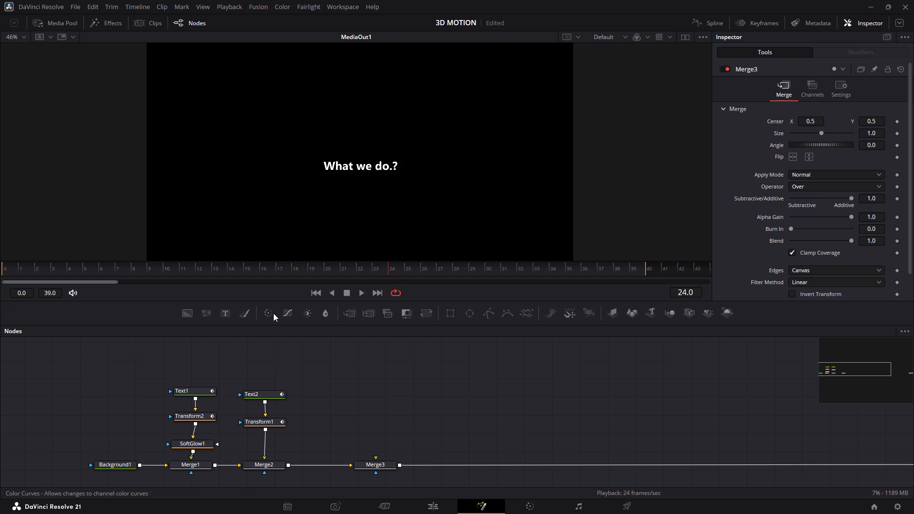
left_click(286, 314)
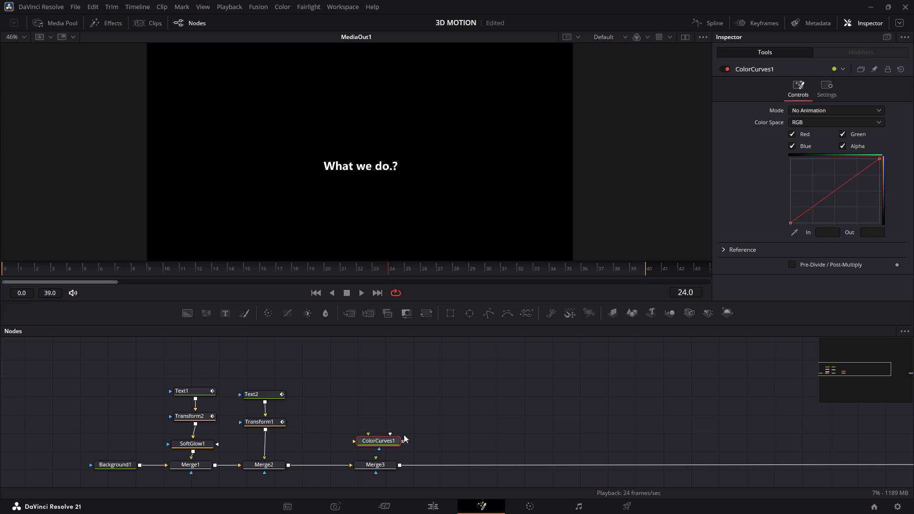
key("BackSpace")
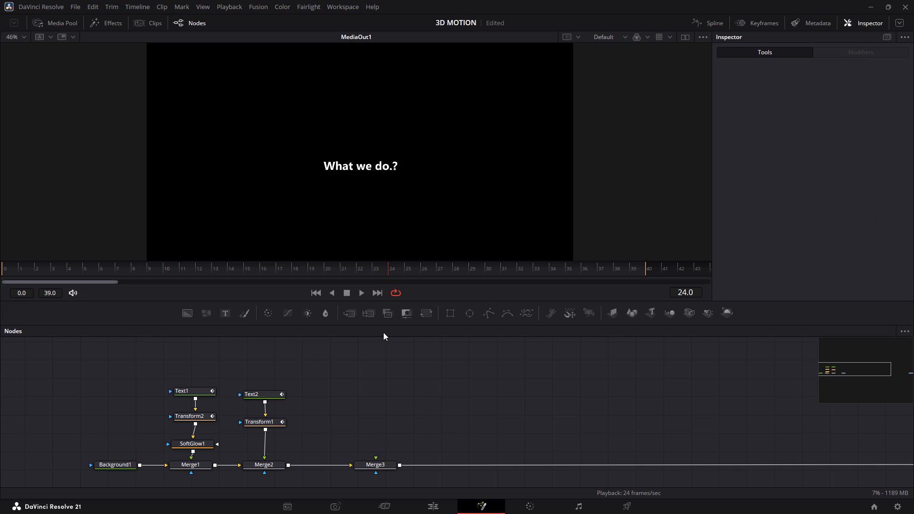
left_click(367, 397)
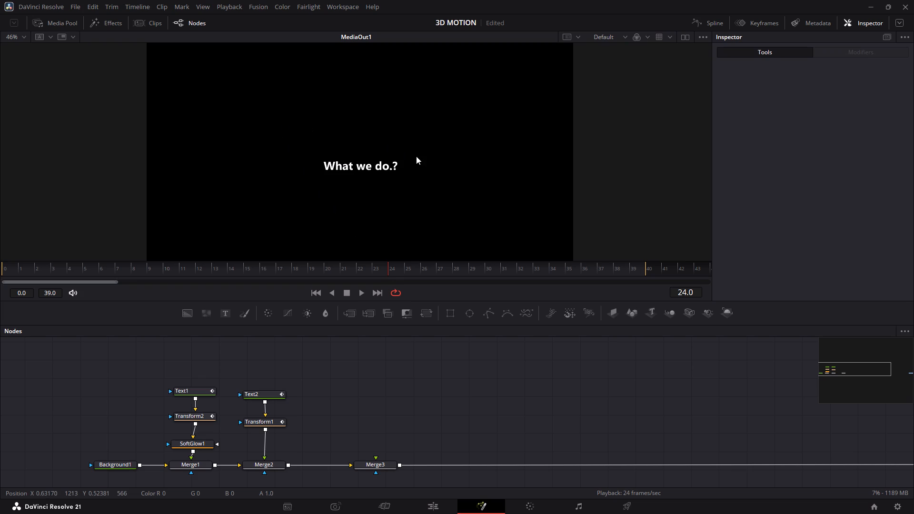
Play the animation and step frame by frame around frame 23 to examine the "What we do.?" text.
key("space")
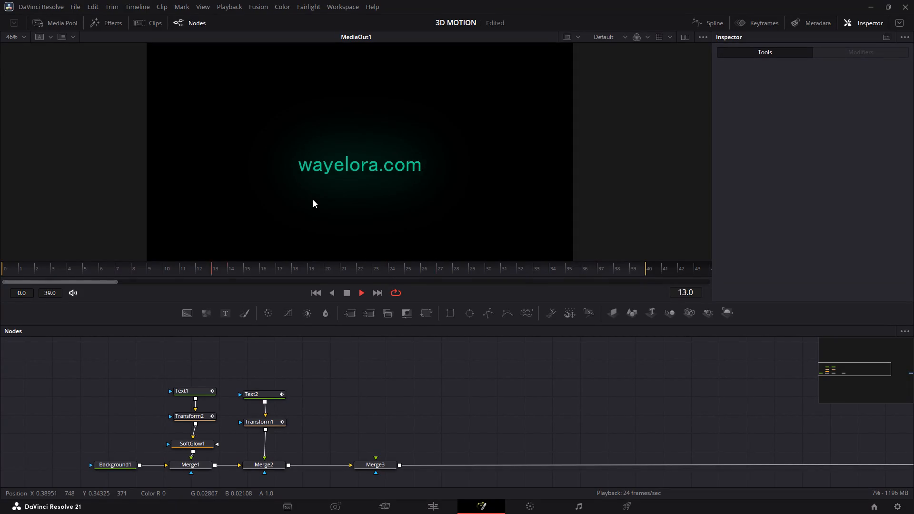
key("space")
key("Left")
key("Left")
key("Left")
key("Left")
key("Left")
key("Left")
key("Left")
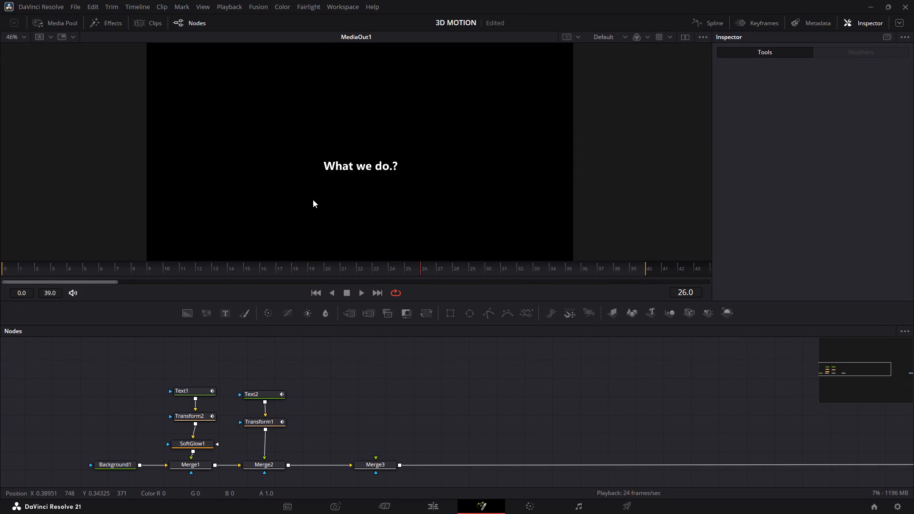
key("Right")
key("Right")
key("Right")
key("Right")
key("Right")
key("Right")
key("Right")
key("Left")
key("Left")
key("Left")
key("Left")
key("Right")
key("Left")
key("Left")
key("Right")
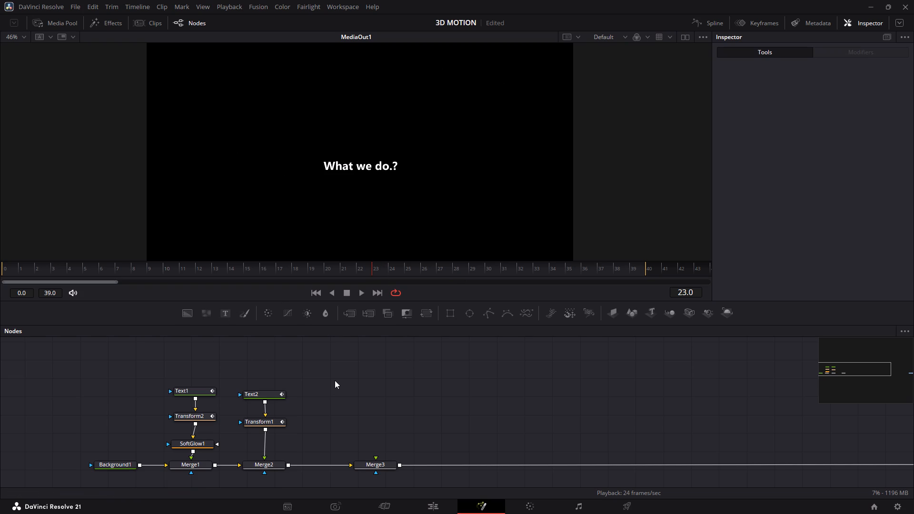
Undo the deletion of the original card's nodes, from Rectangle1 and Rectangle1_1 down to Transform3.
key("ctrl+z")
key("ctrl+z")
key("ctrl+z")
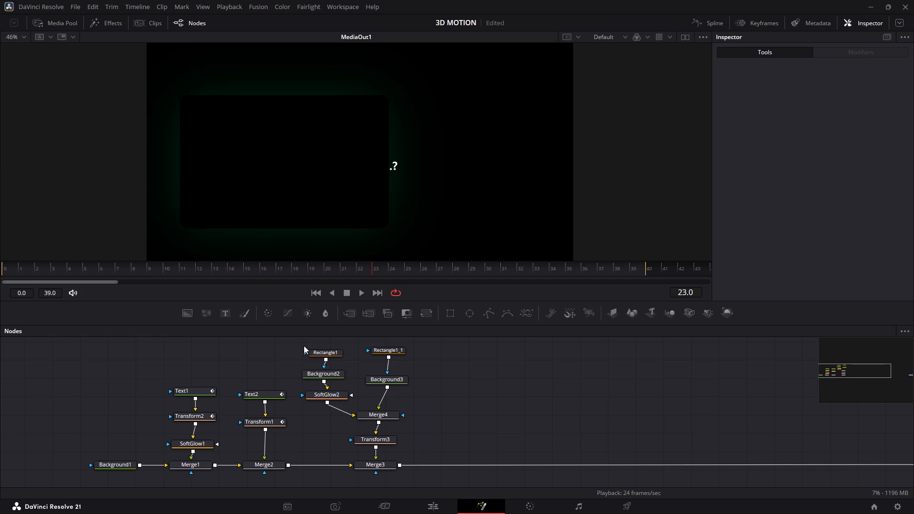
left_click_drag(301, 343, 407, 442)
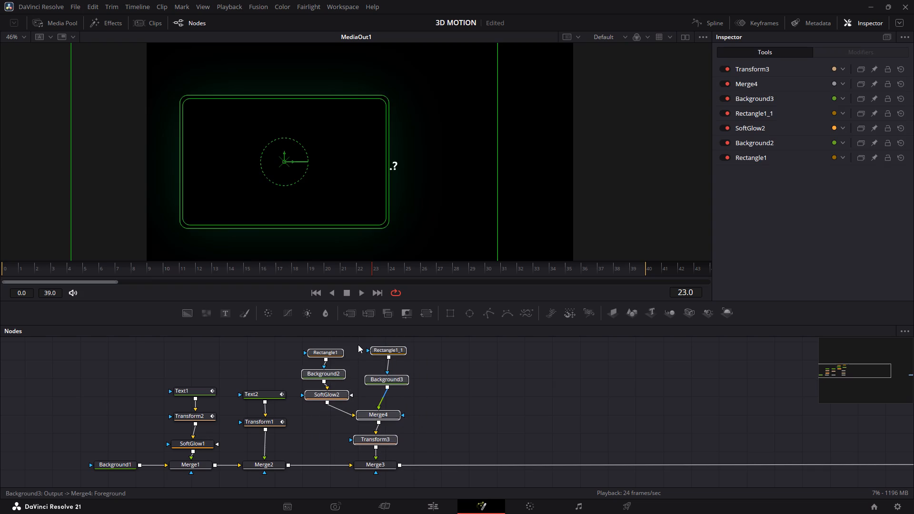
left_click(467, 366)
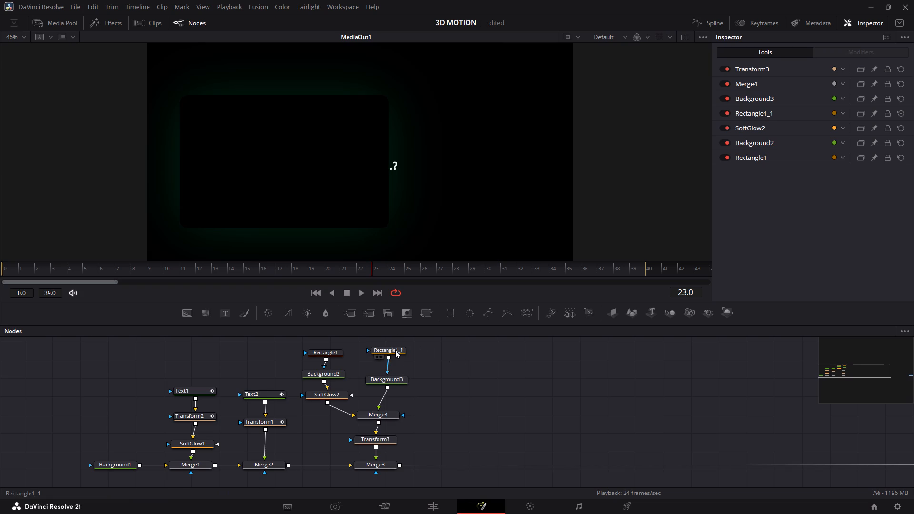
Delete the card's two mask nodes, Rectangle1 and Rectangle1_1.
left_click(395, 351)
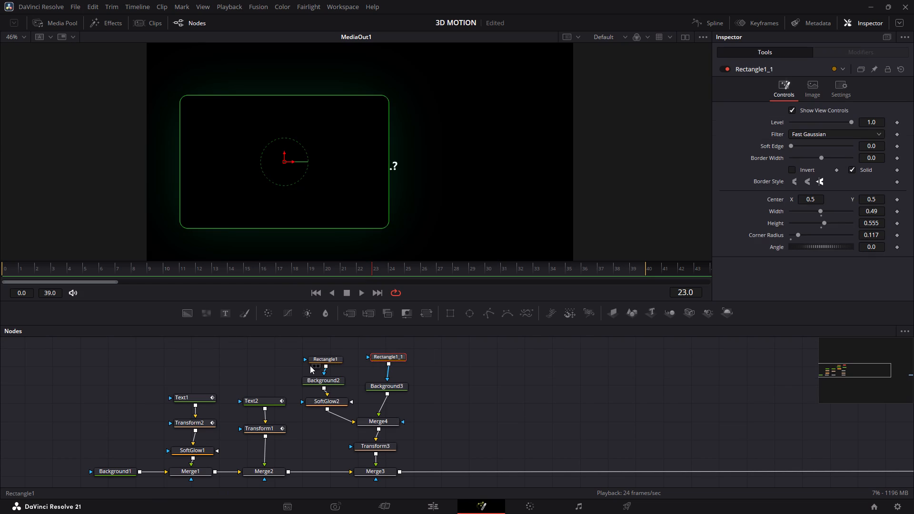
left_click(328, 359, "ctrl")
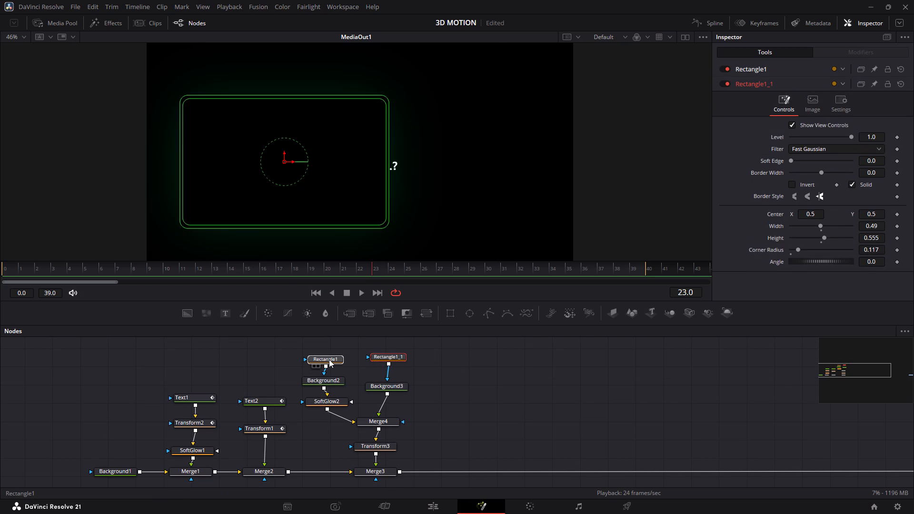
key("BackSpace")
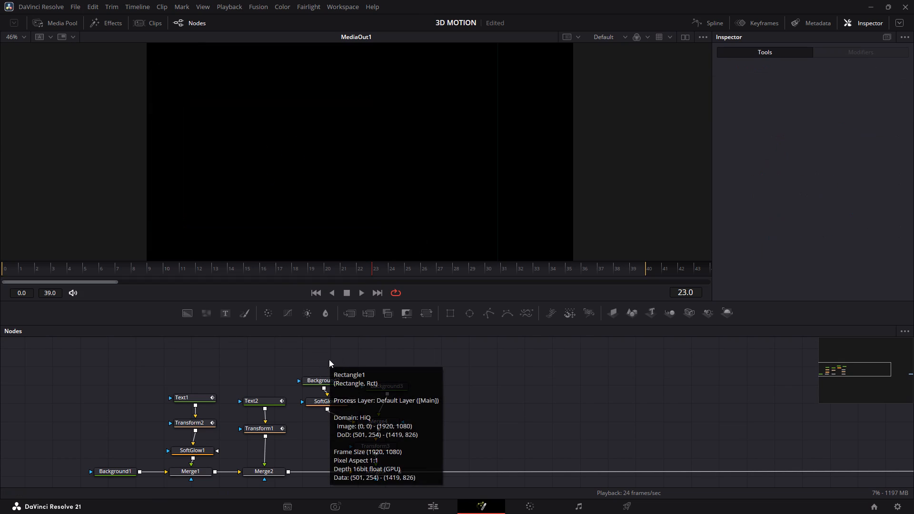
Add a Polygon mask node above Background2 and connect its output to Background2's mask input.
left_click(469, 316)
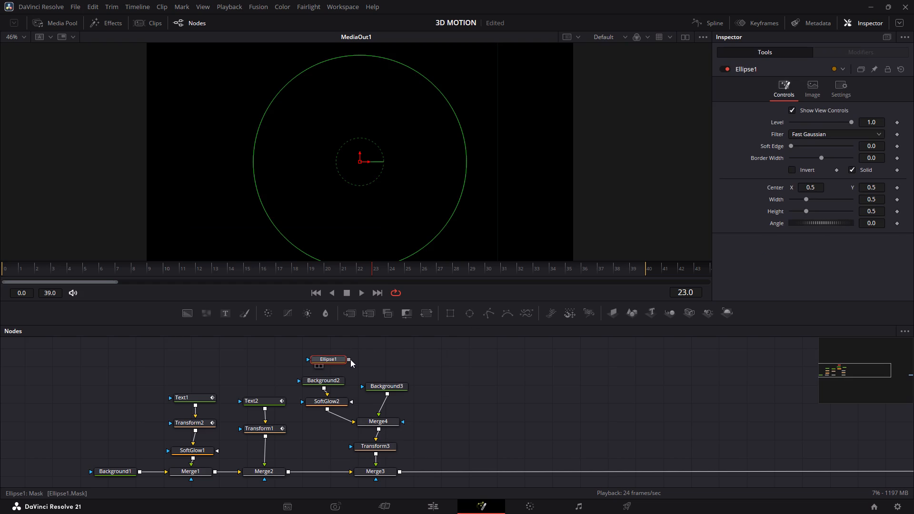
key("BackSpace")
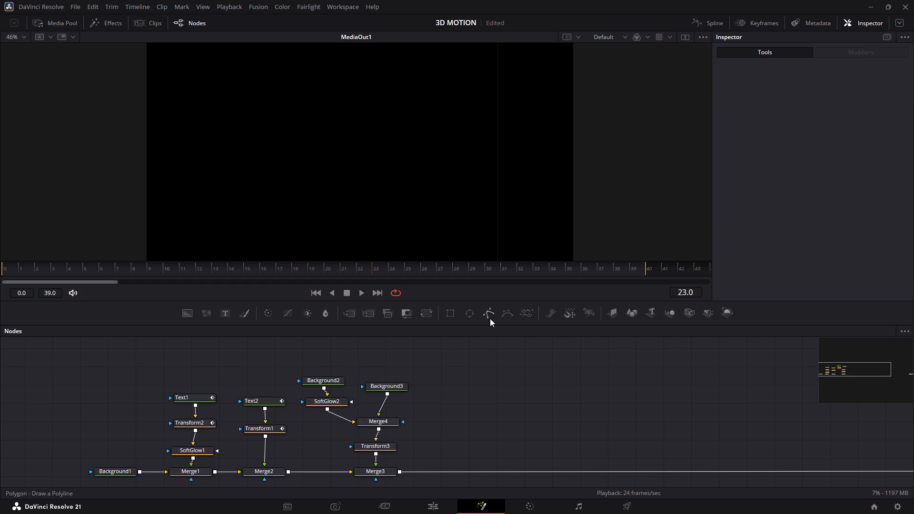
left_click(490, 318)
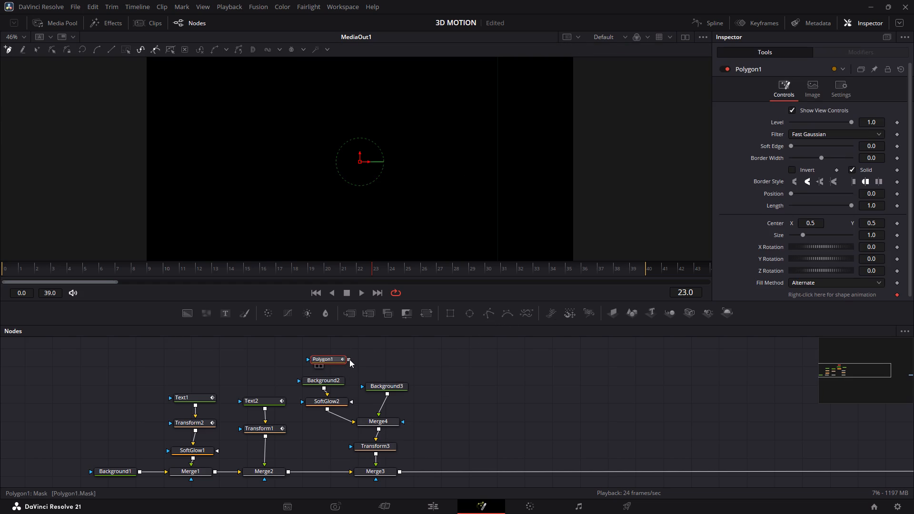
left_click_drag(349, 359, 326, 378)
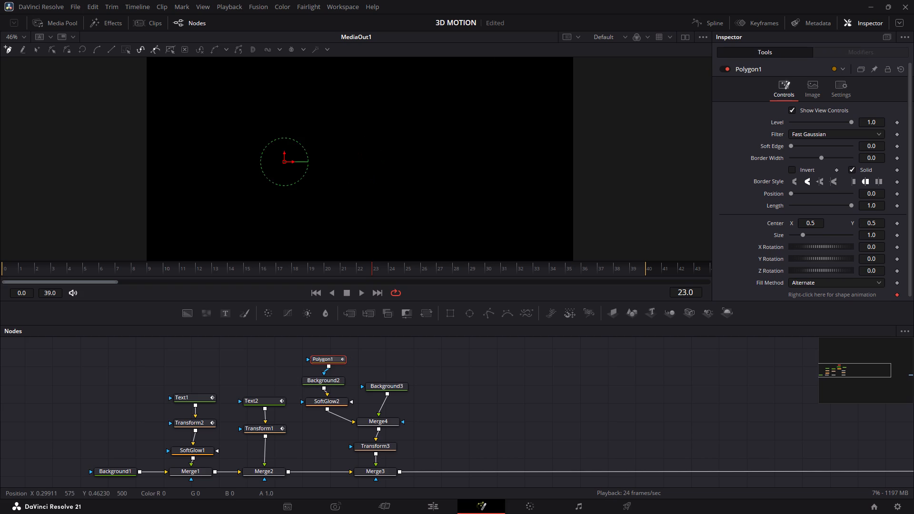
Draw a closed five-point pentagon mask around the card's transform centre in the viewer.
left_click(243, 119)
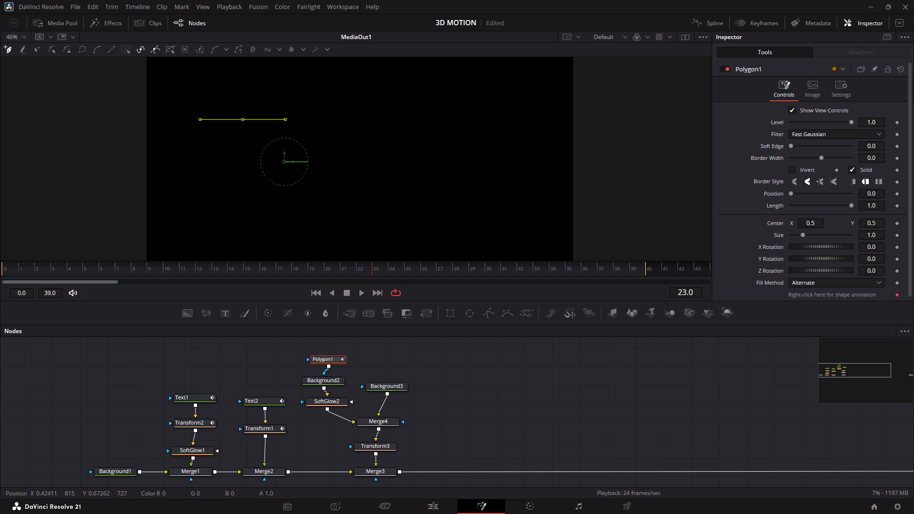
left_click(338, 119)
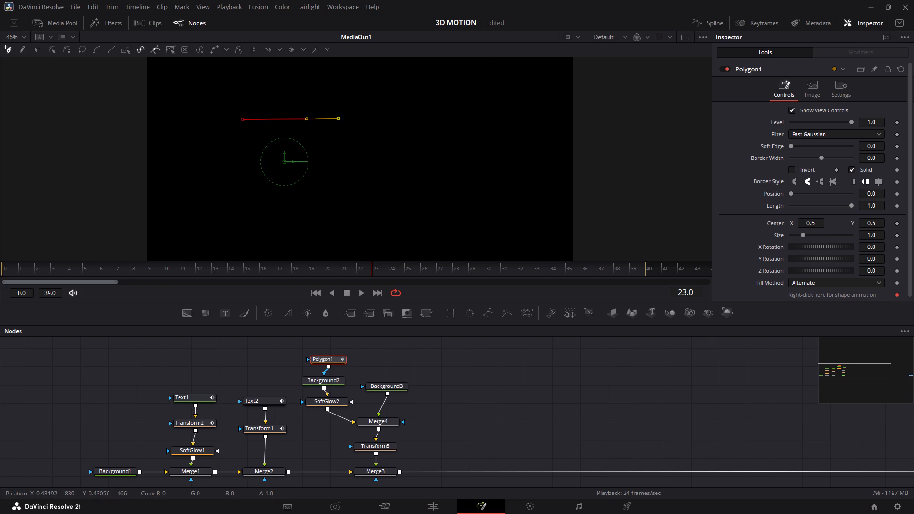
left_click(356, 181)
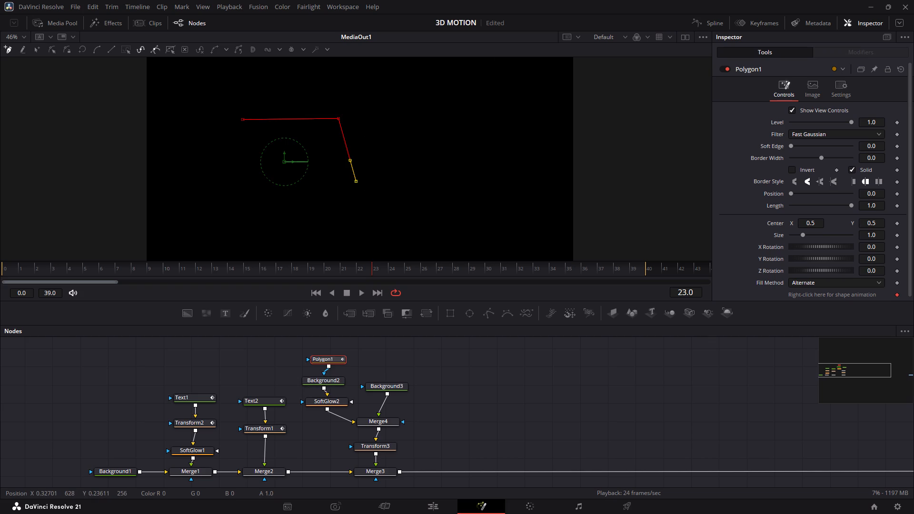
left_click(286, 225)
left_click(213, 185)
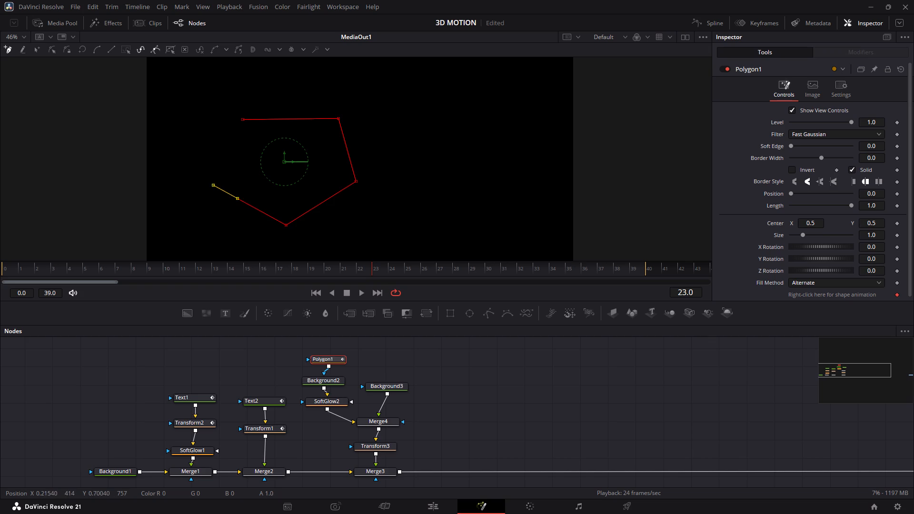
left_click(241, 118)
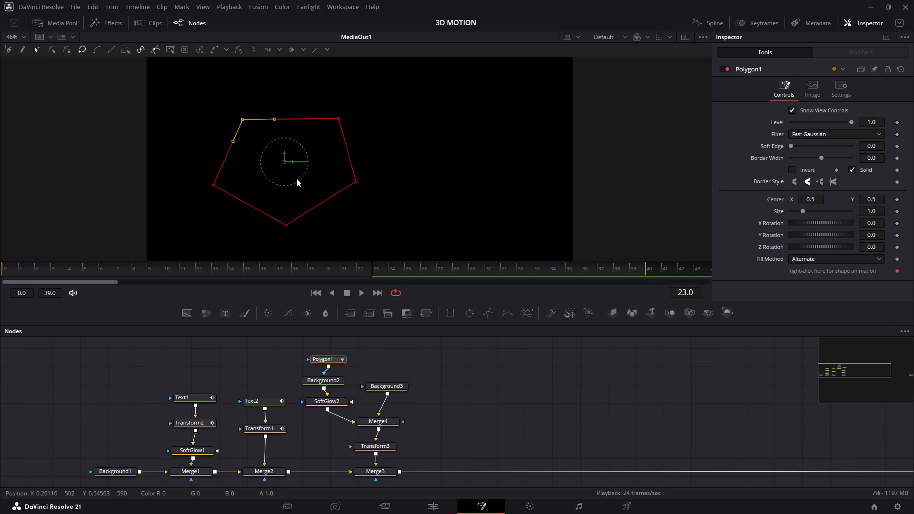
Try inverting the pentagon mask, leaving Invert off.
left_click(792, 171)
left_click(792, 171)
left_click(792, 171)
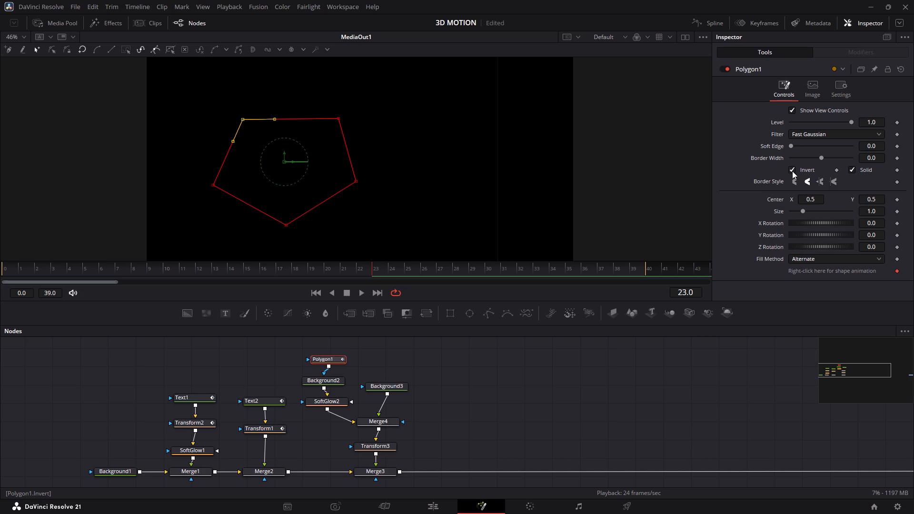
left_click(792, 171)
Examine the settings of the Polygon1, Background2 and Background3 nodes to check how the pentagon mask affects the card.
left_click(384, 388)
left_click(327, 361)
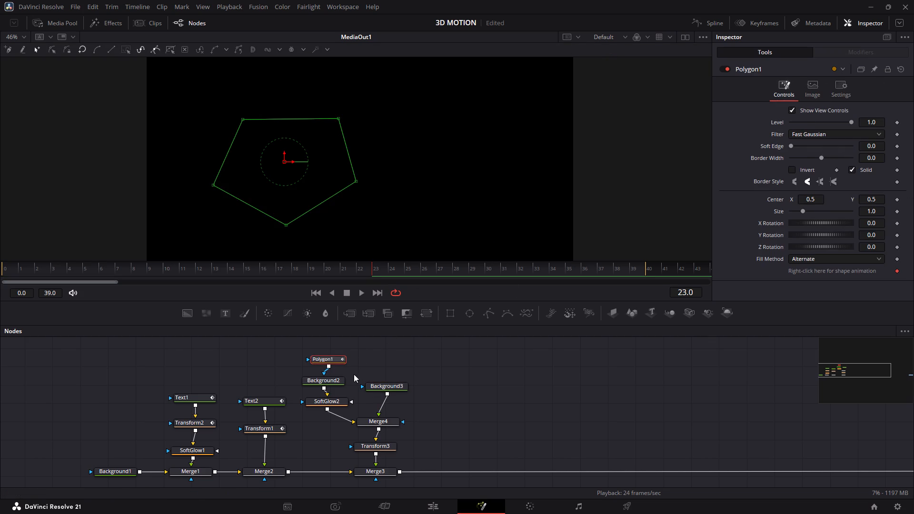
left_click(343, 380)
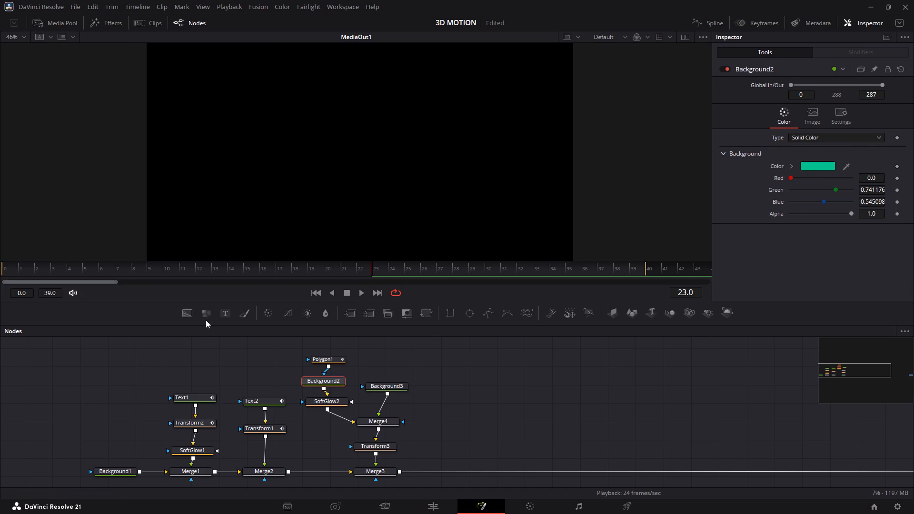
left_click(338, 357)
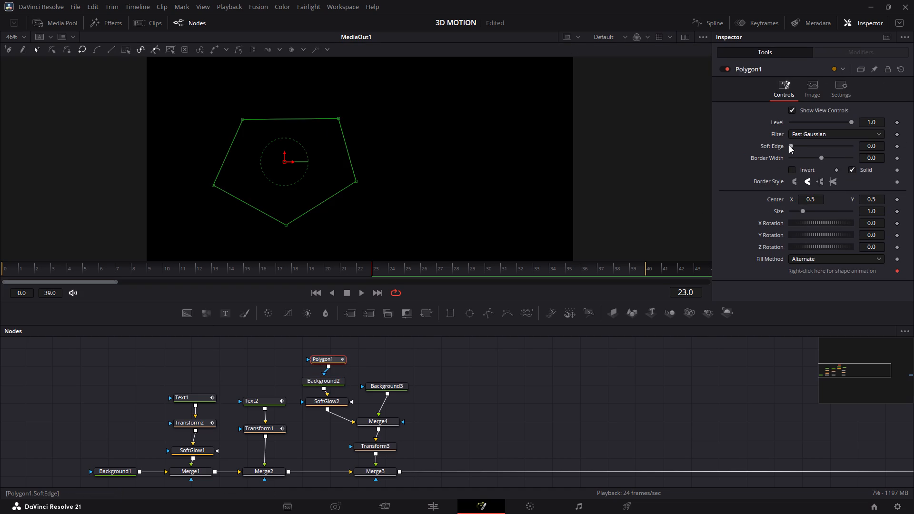
scroll(777, 181, "down", 2)
left_click(466, 406)
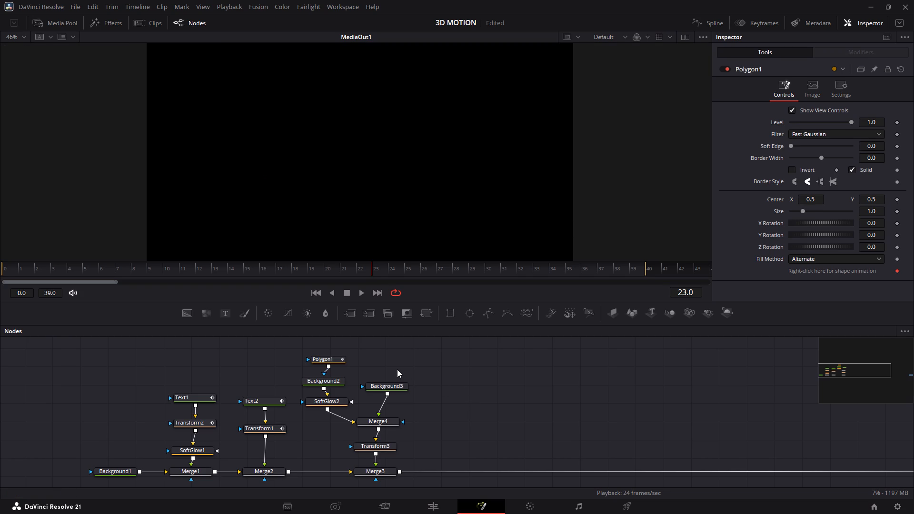
left_click(393, 386)
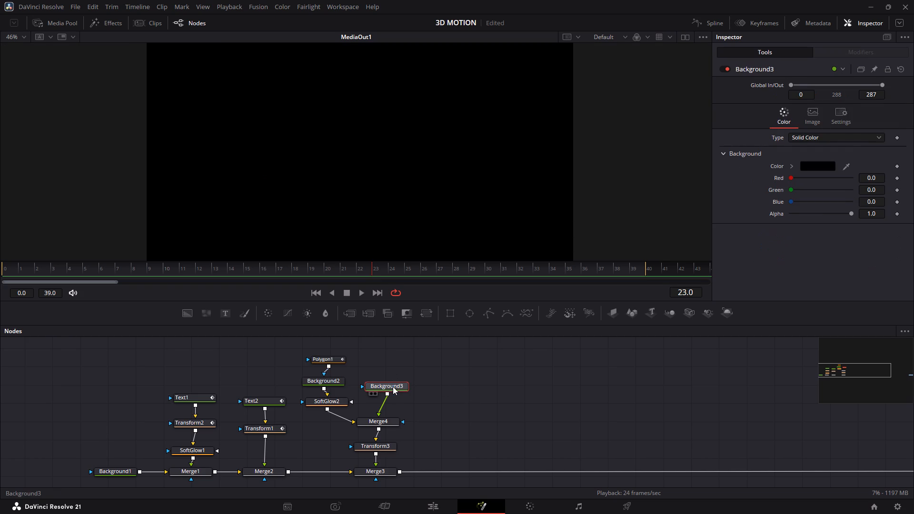
left_click(391, 368)
left_click(318, 358)
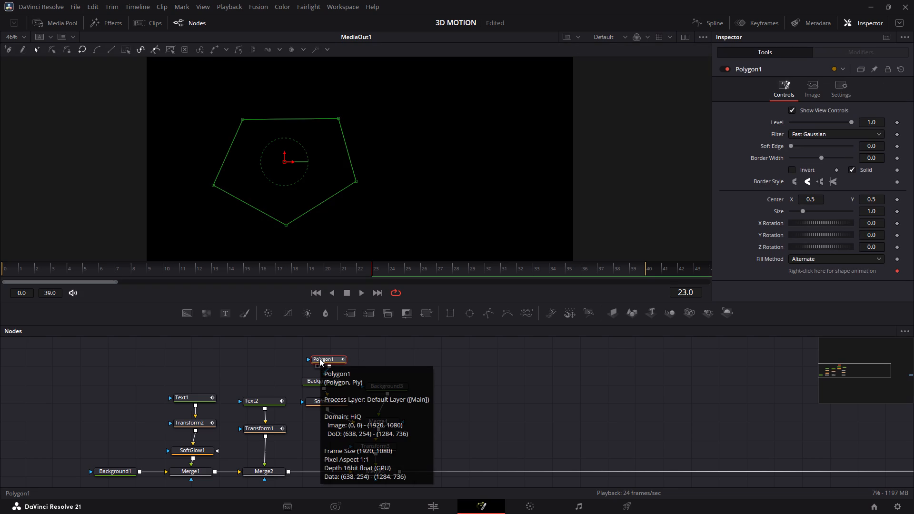
Duplicate the Polygon1 node, place the copy above Background3 and connect it to Background3's mask input.
key("ctrl+c")
left_click(427, 366)
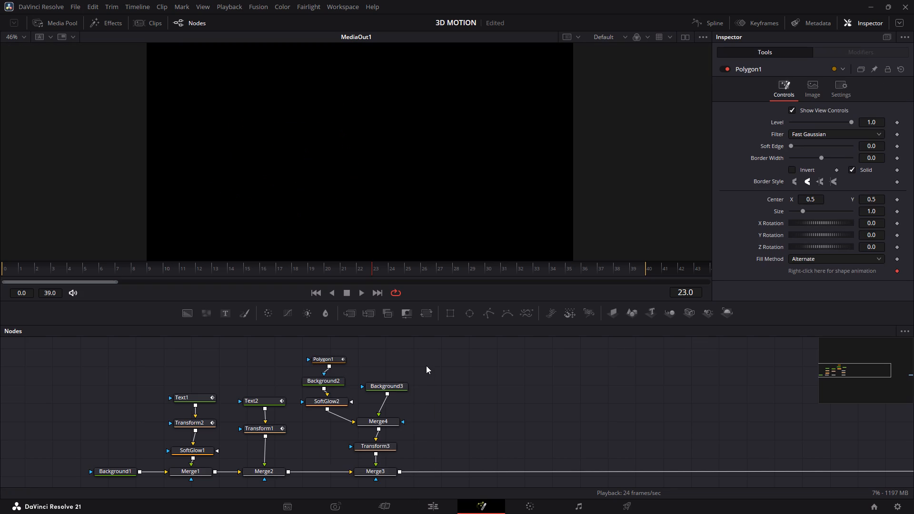
key("ctrl+v")
left_click_drag(426, 366, 376, 356)
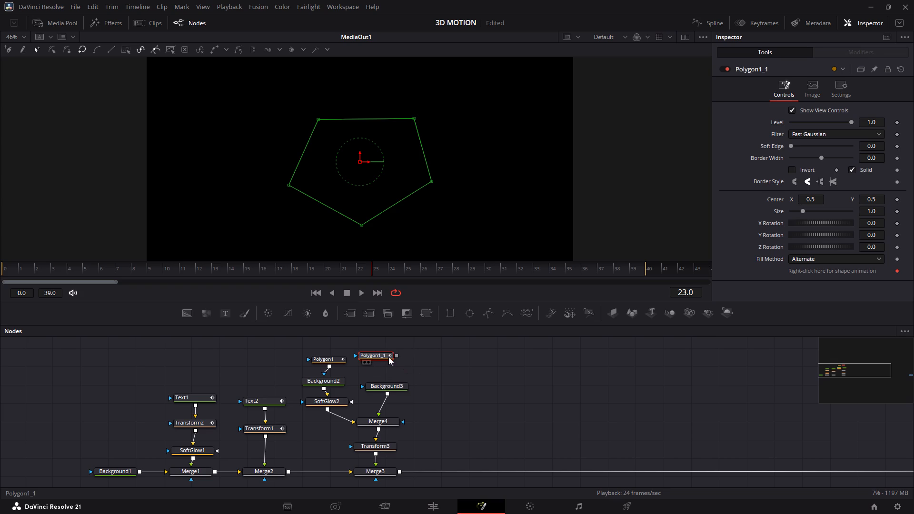
left_click_drag(397, 354, 396, 385)
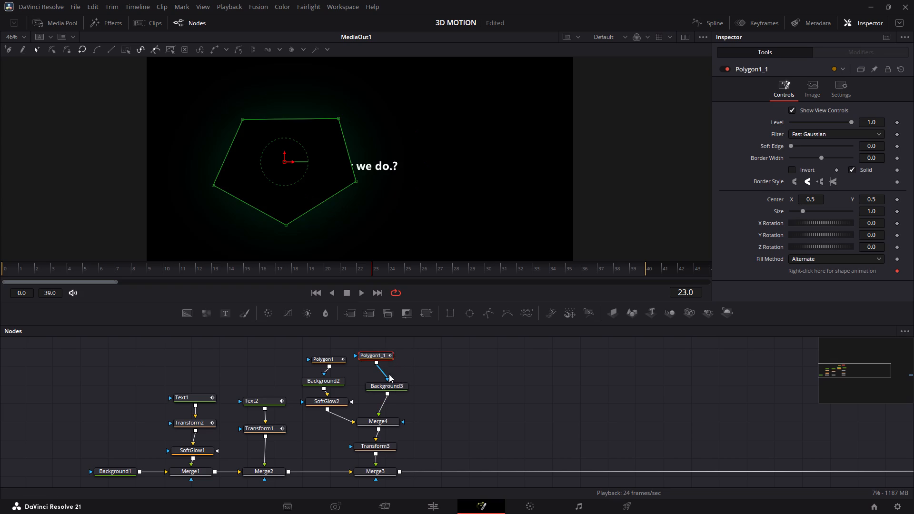
left_click_drag(382, 356, 394, 357)
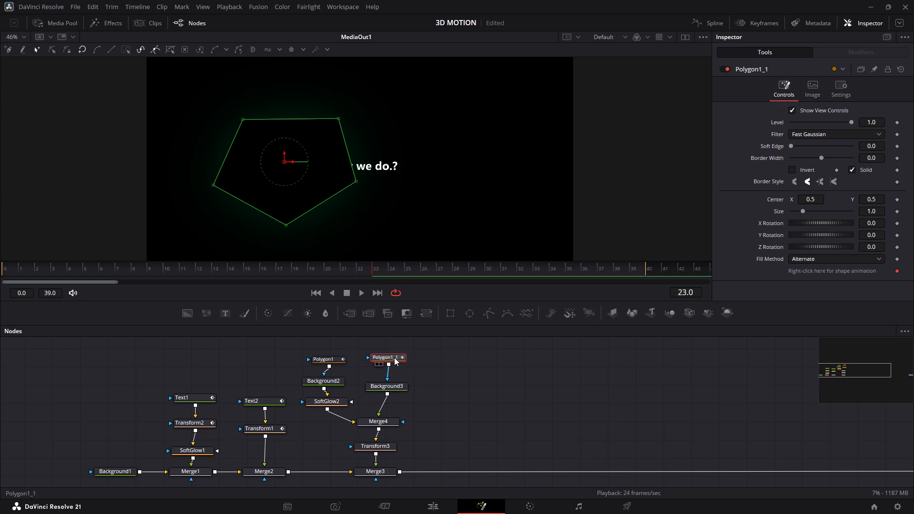
left_click_drag(394, 357, 393, 356)
left_click(515, 351)
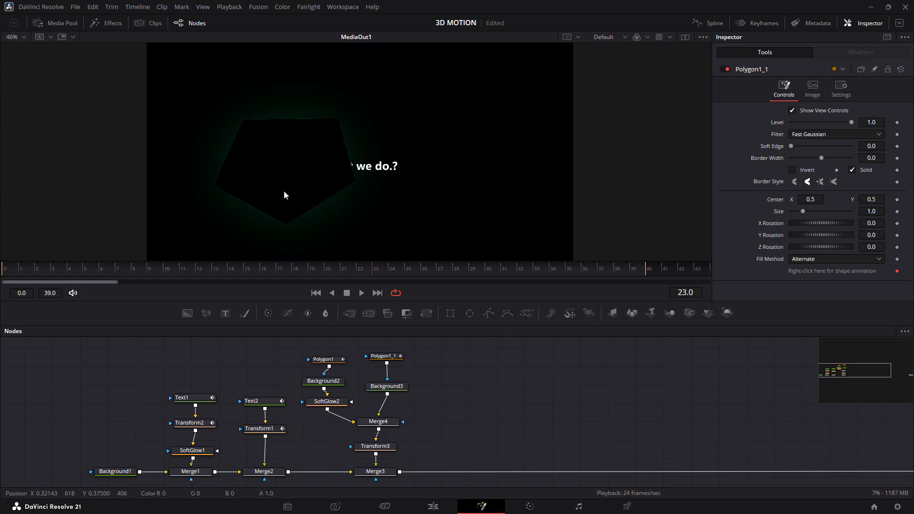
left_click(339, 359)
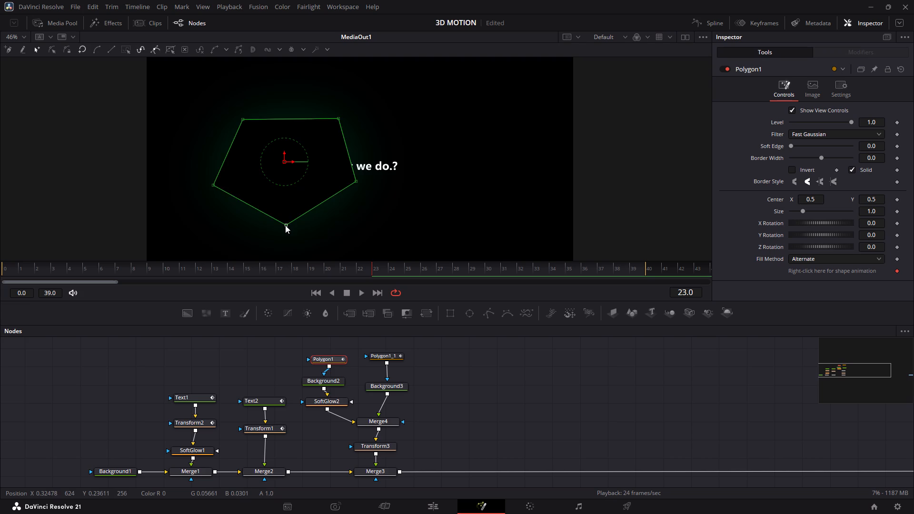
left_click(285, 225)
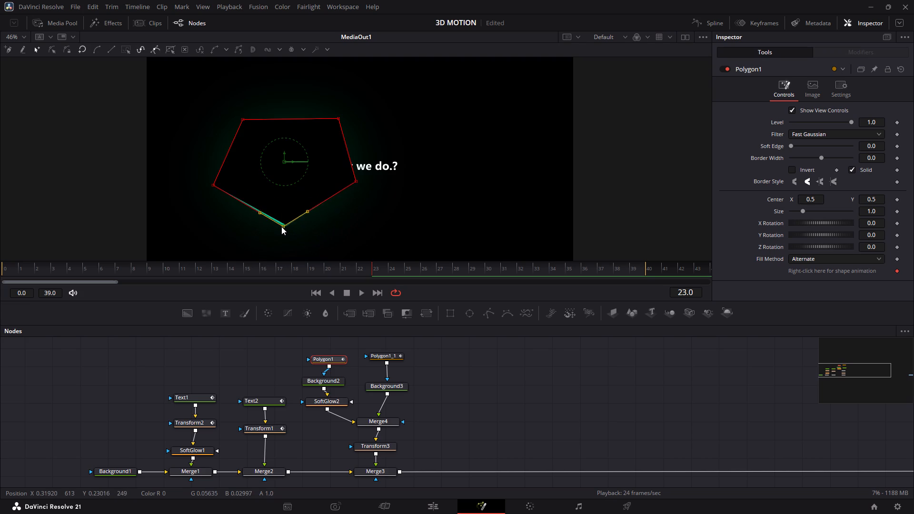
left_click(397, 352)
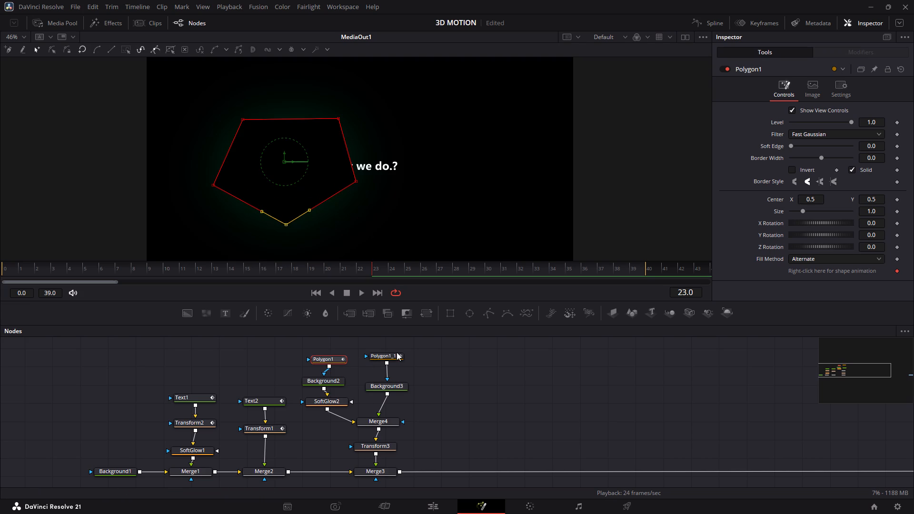
Add a sixth point on the lower-right edge of the Polygon1_1 mask, shift its bottom point left, and lower its two top points.
left_click(395, 354)
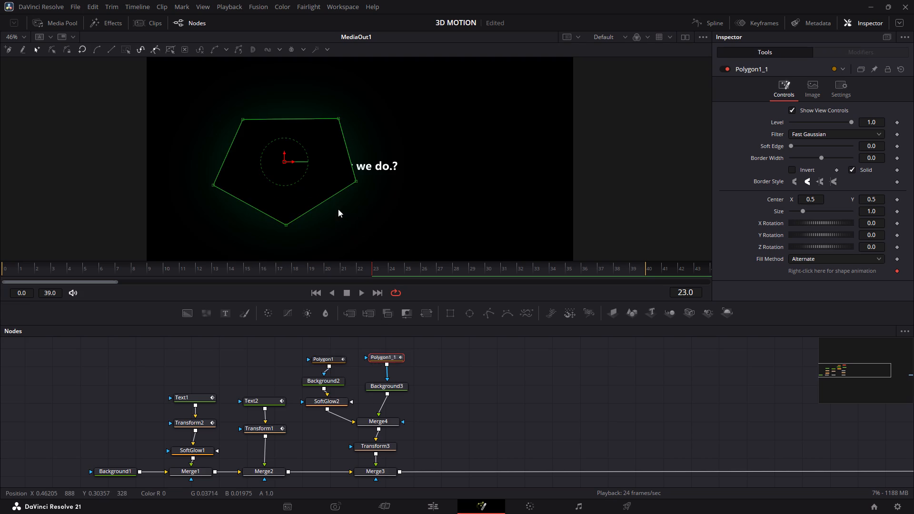
left_click(325, 201)
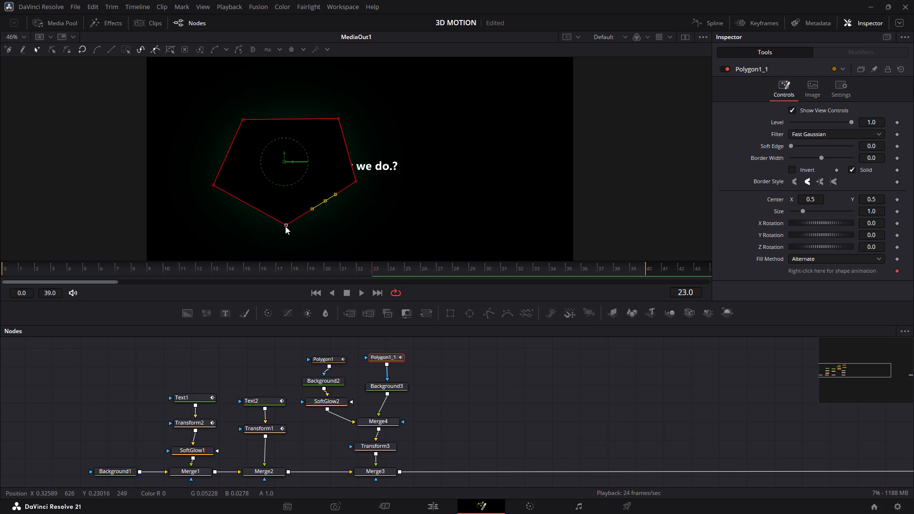
left_click_drag(285, 226, 258, 225)
left_click_drag(241, 120, 238, 127)
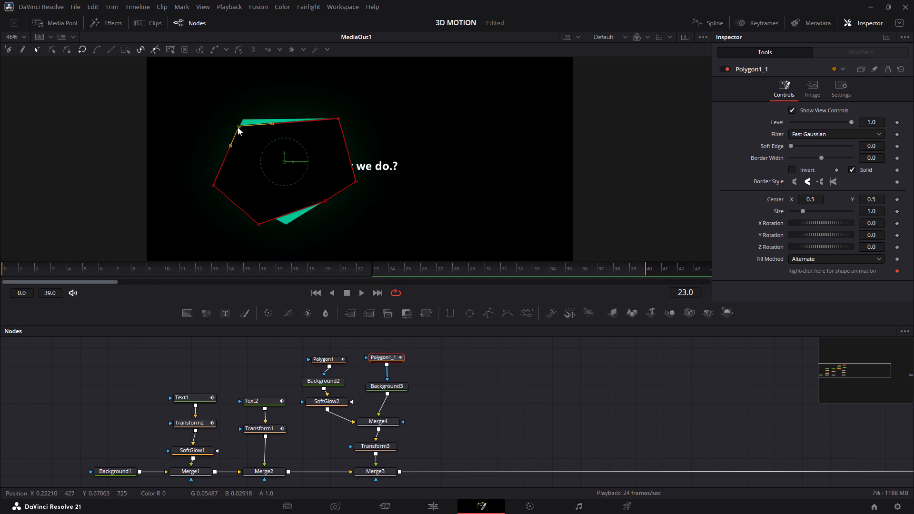
left_click_drag(238, 127, 232, 137)
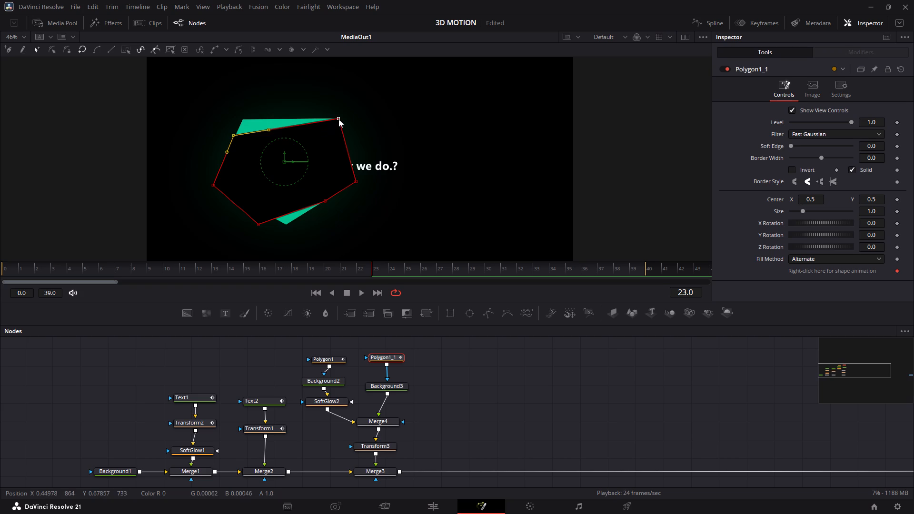
left_click_drag(338, 119, 305, 137)
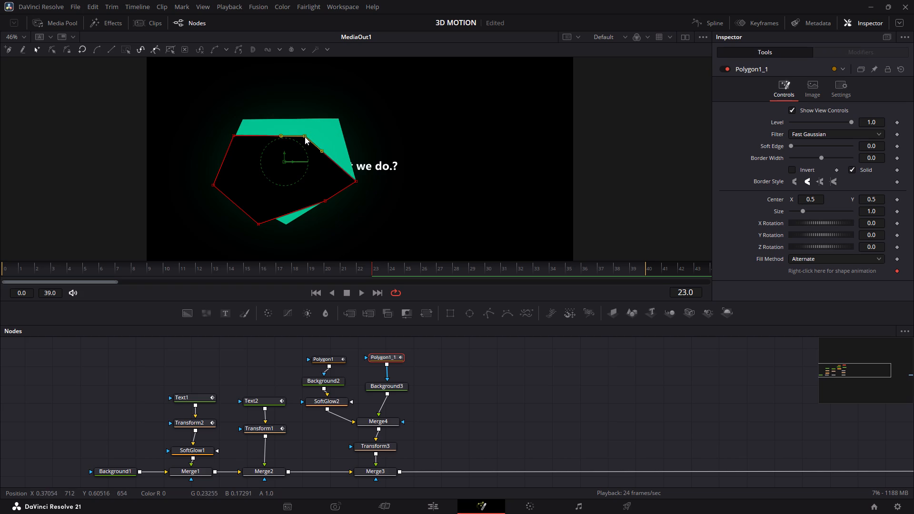
left_click_drag(305, 137, 292, 135)
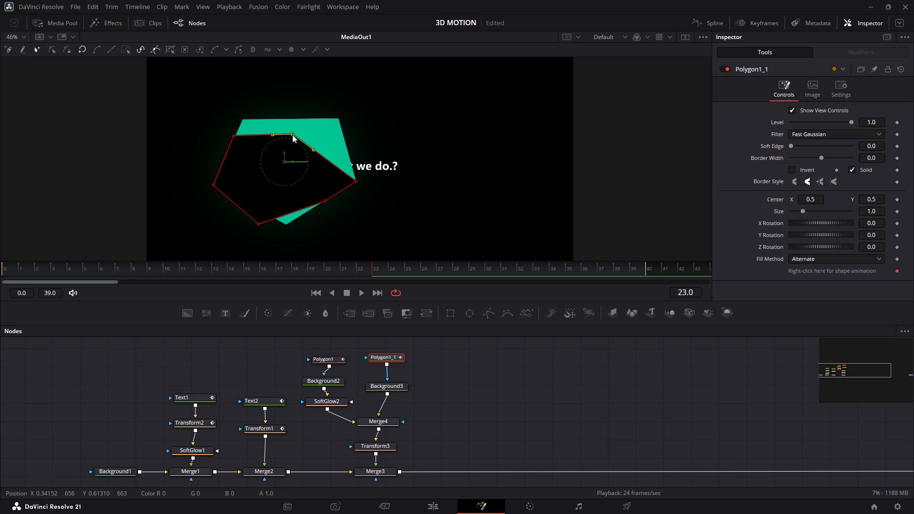
left_click_drag(292, 135, 292, 136)
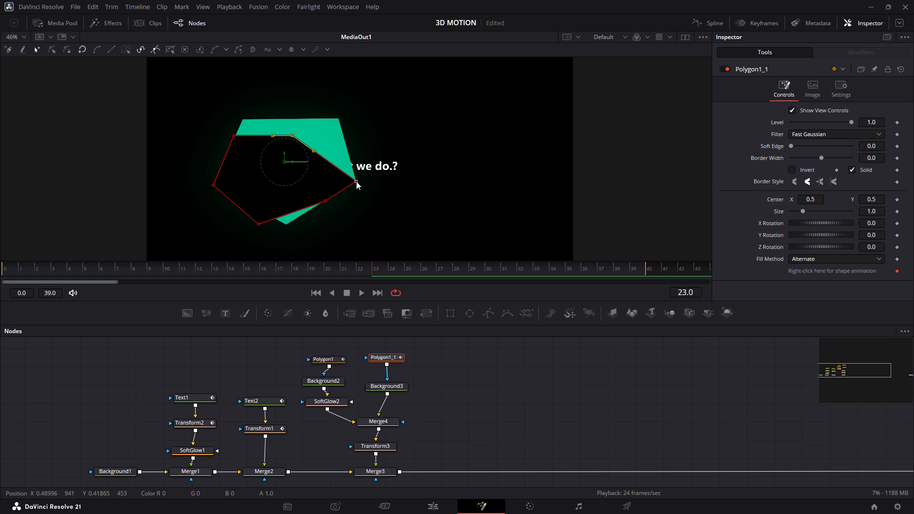
Pull the right-hand and bottom points of the Polygon1_1 mask inward to form a smaller hexagon with a flat bottom edge.
left_click_drag(356, 181, 319, 178)
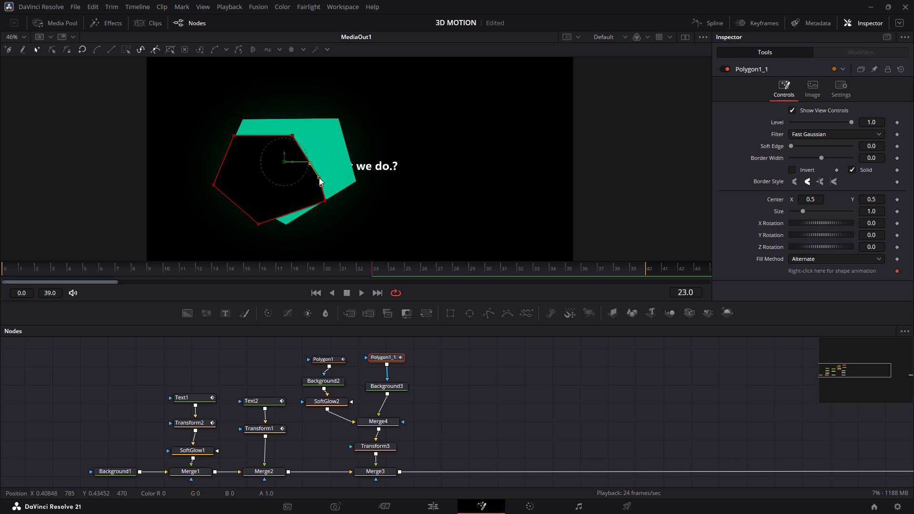
left_click_drag(319, 178, 317, 179)
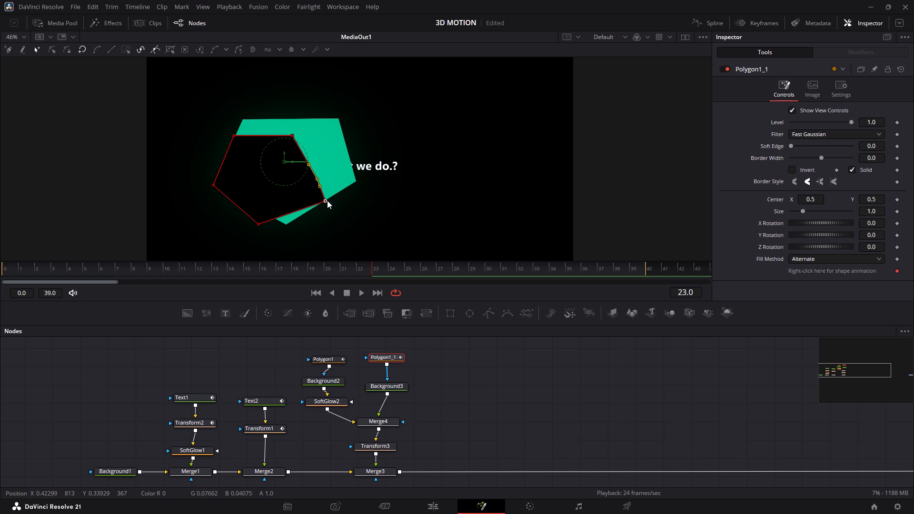
left_click_drag(327, 200, 298, 220)
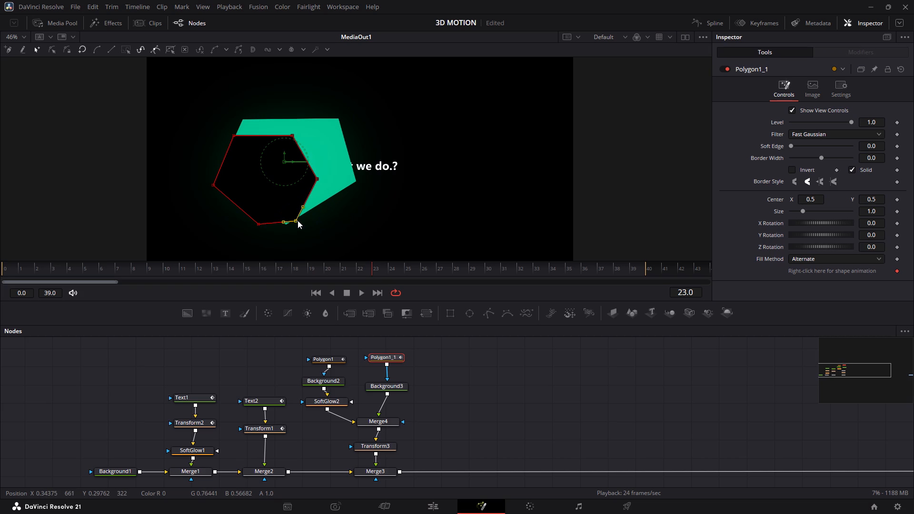
left_click_drag(298, 220, 296, 223)
left_click_drag(259, 225, 258, 225)
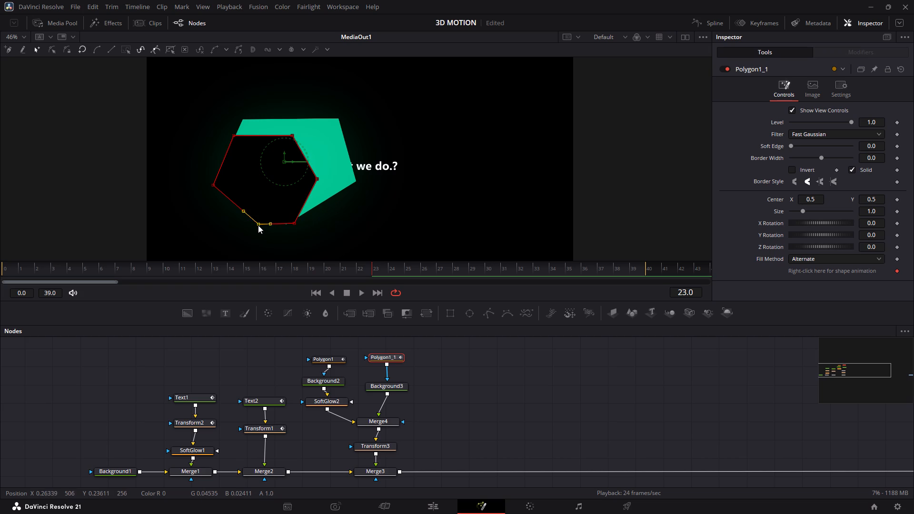
left_click_drag(258, 225, 233, 223)
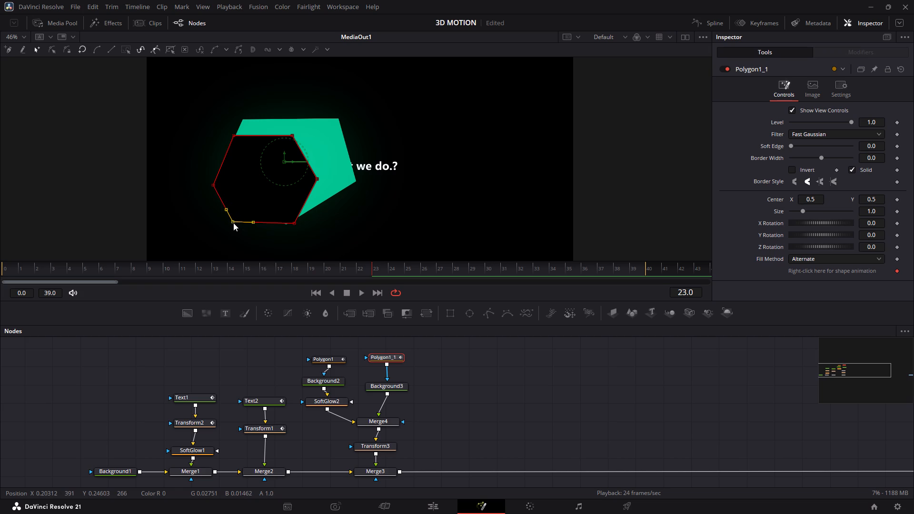
left_click_drag(233, 223, 235, 225)
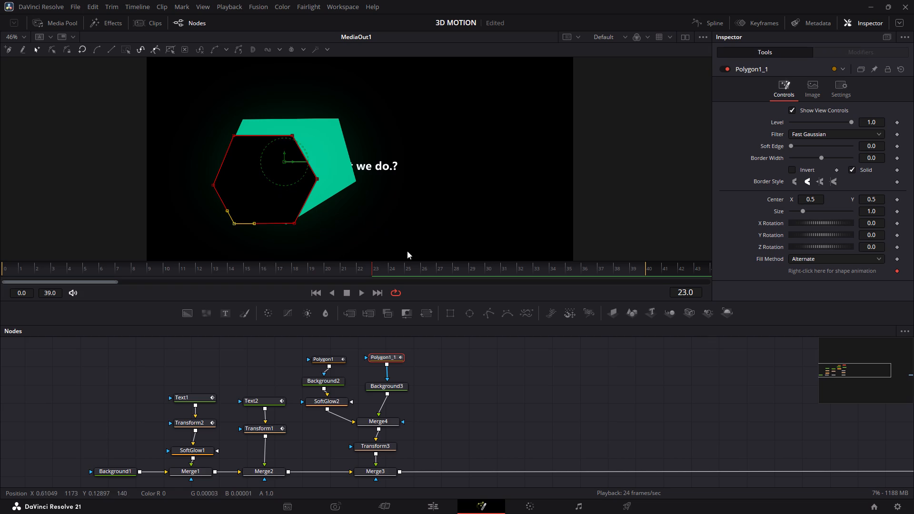
double_click(491, 376)
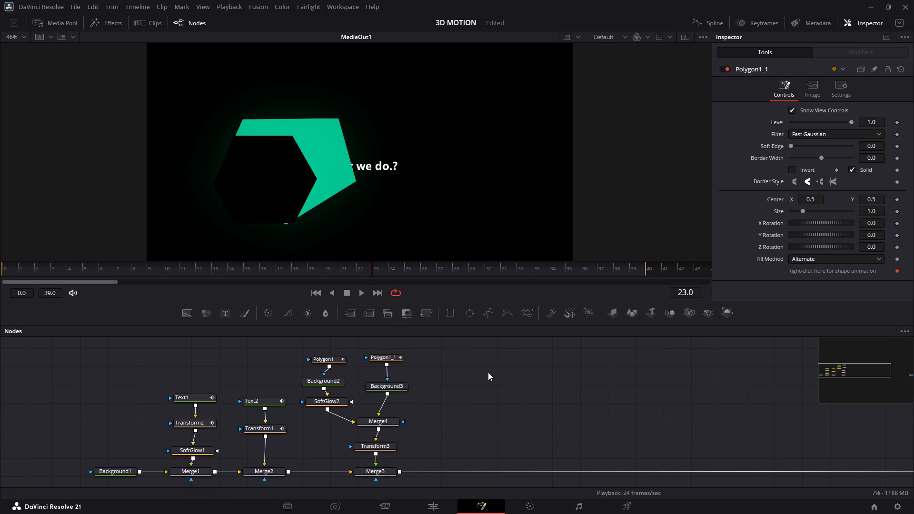
Move the Polygon1_1 hexagon's centre to about X 0.558, Y 0.569, over the pentagon.
left_click(396, 356)
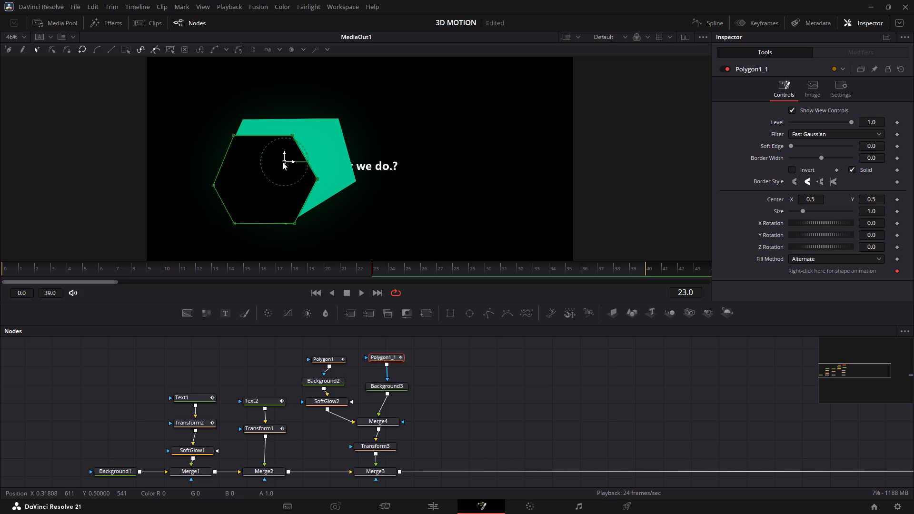
left_click_drag(282, 162, 307, 145)
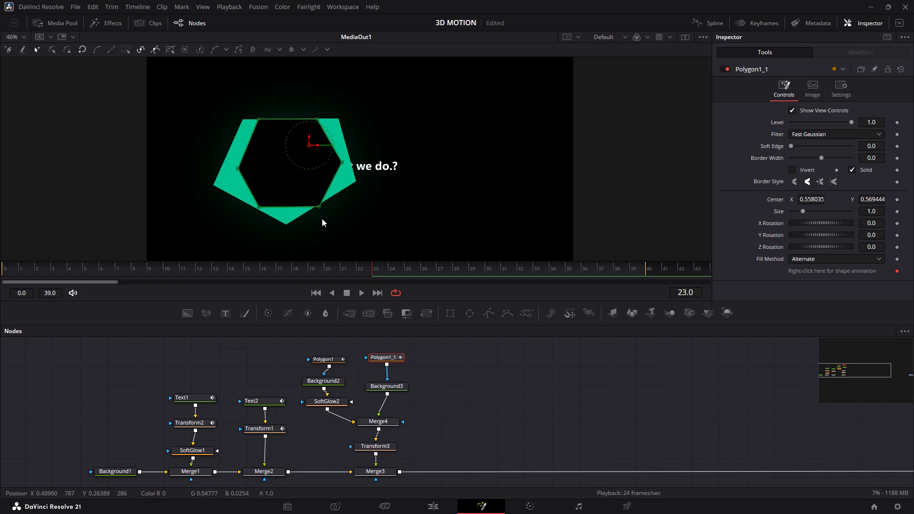
left_click(443, 384)
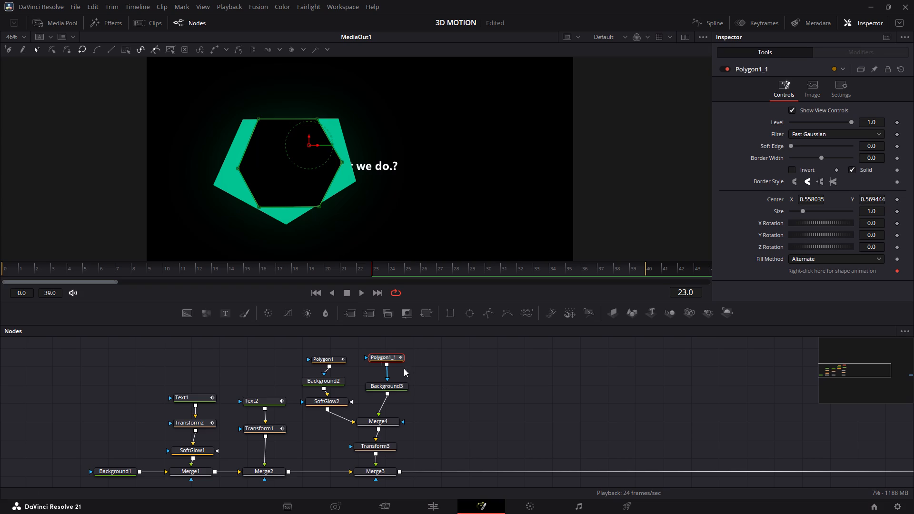
With both polygon masks shown, move Polygon1's two top points and left point just inside the matching corners of the Polygon1_1 hexagon.
left_click(338, 362, "ctrl")
left_click(337, 361, "ctrl")
left_click(356, 366)
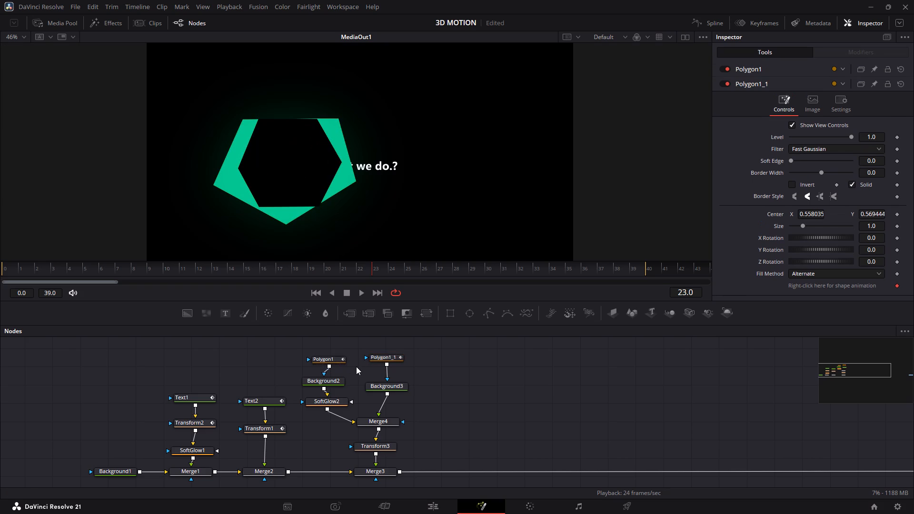
left_click(325, 361)
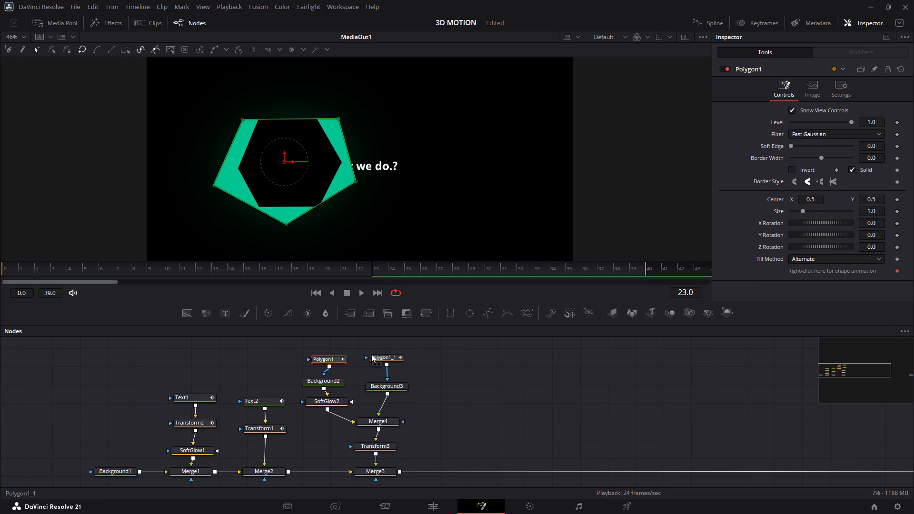
left_click(378, 356, "ctrl")
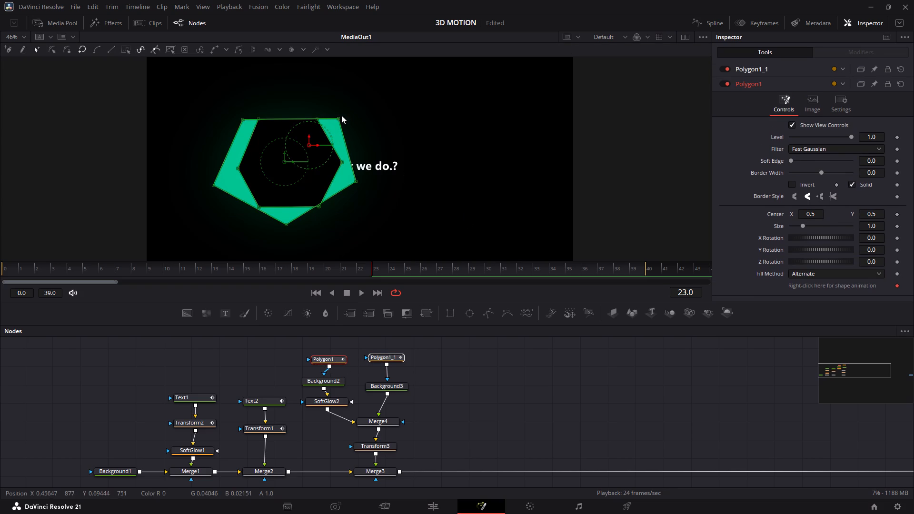
left_click_drag(338, 117, 334, 128)
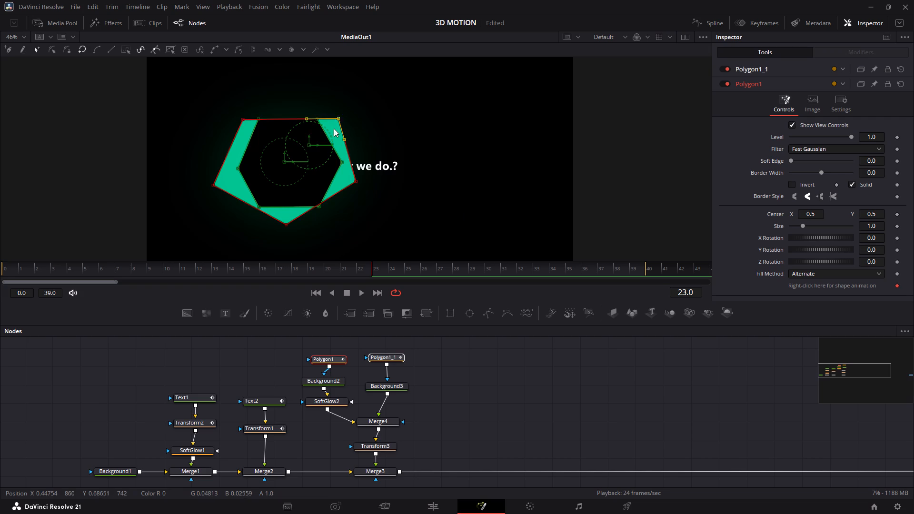
left_click_drag(334, 128, 311, 118)
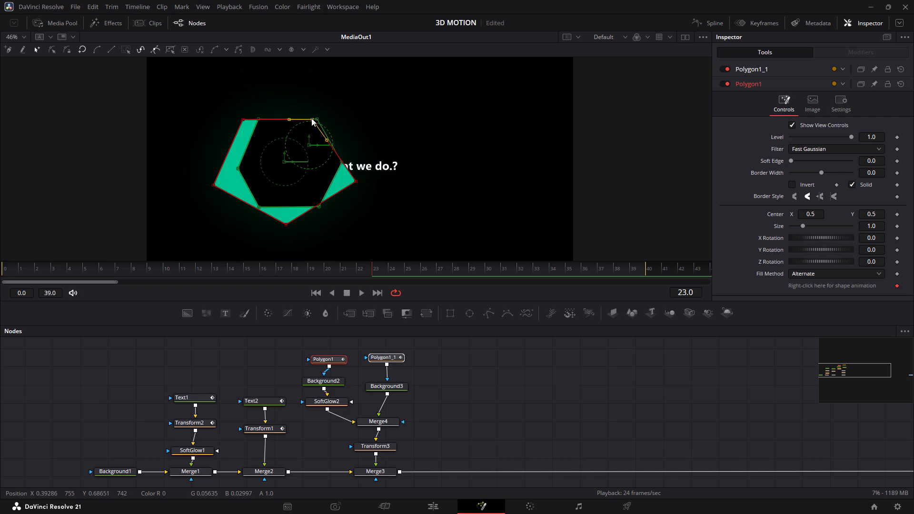
left_click_drag(311, 118, 315, 122)
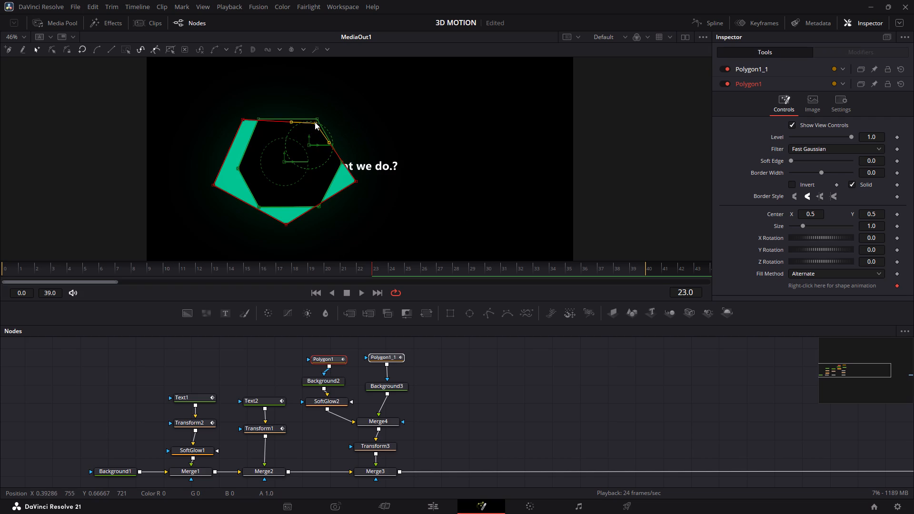
left_click_drag(315, 122, 314, 120)
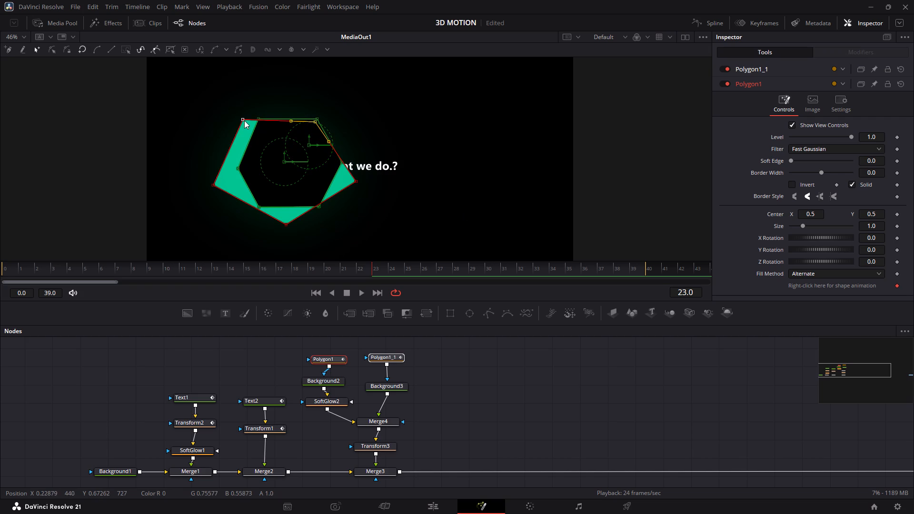
left_click_drag(243, 120, 260, 122)
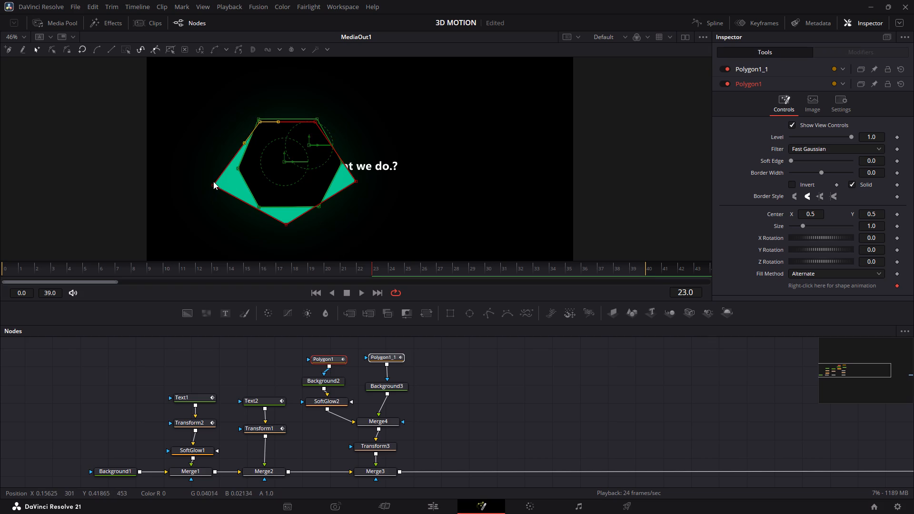
left_click_drag(212, 185, 239, 169)
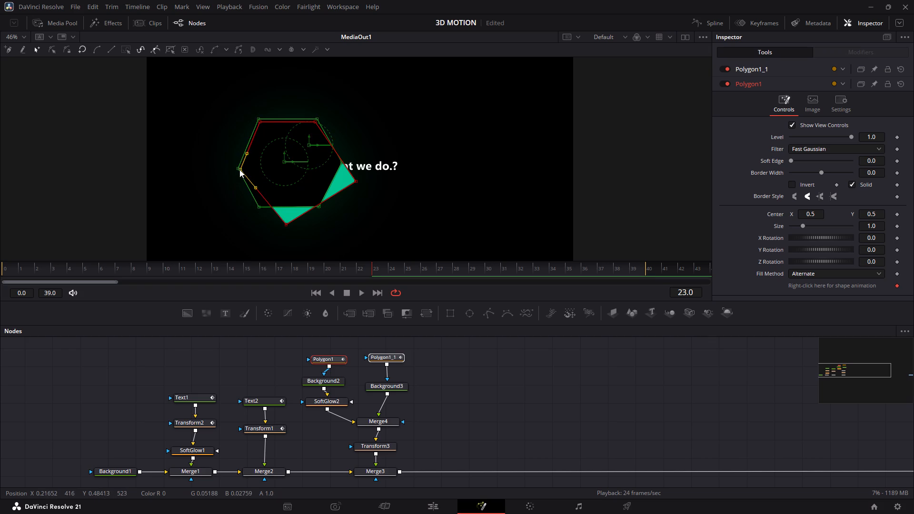
left_click_drag(239, 169, 240, 168)
Pull Polygon1's two lower points inside the Polygon1_1 outline and add a sixth point on its right edge, pulled outward to form a hexagon.
left_click_drag(287, 224, 271, 211)
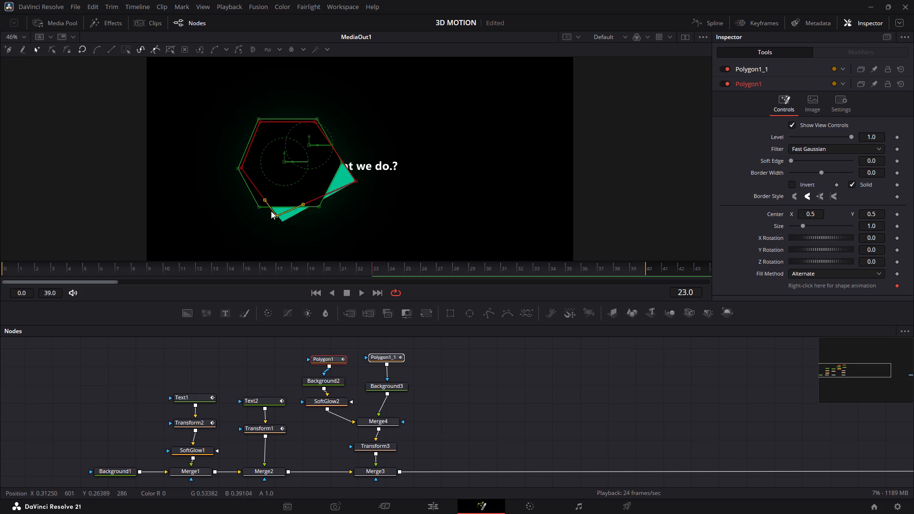
left_click_drag(271, 211, 260, 204)
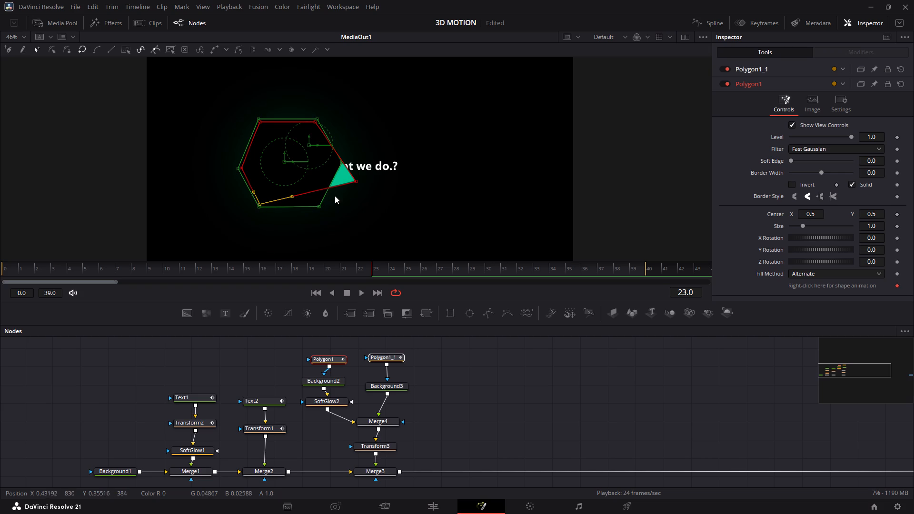
left_click_drag(356, 181, 318, 204)
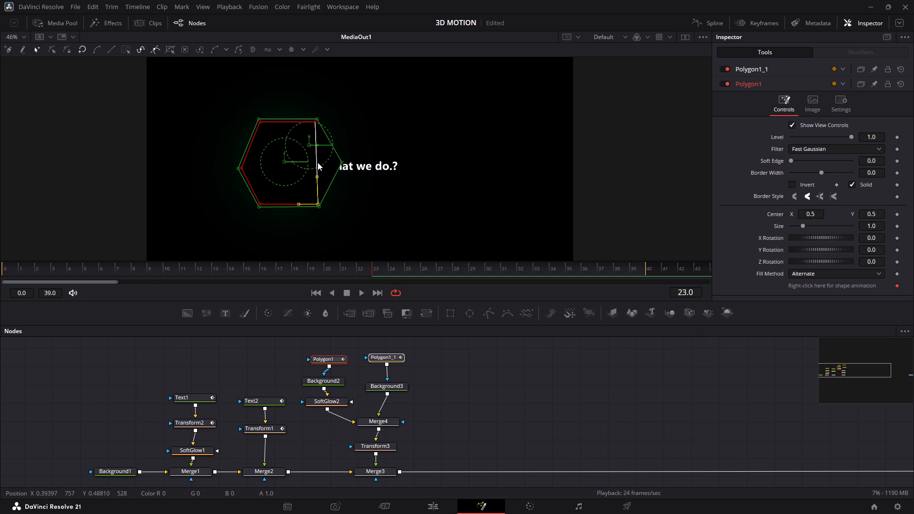
left_click(316, 162)
left_click_drag(316, 162, 335, 166)
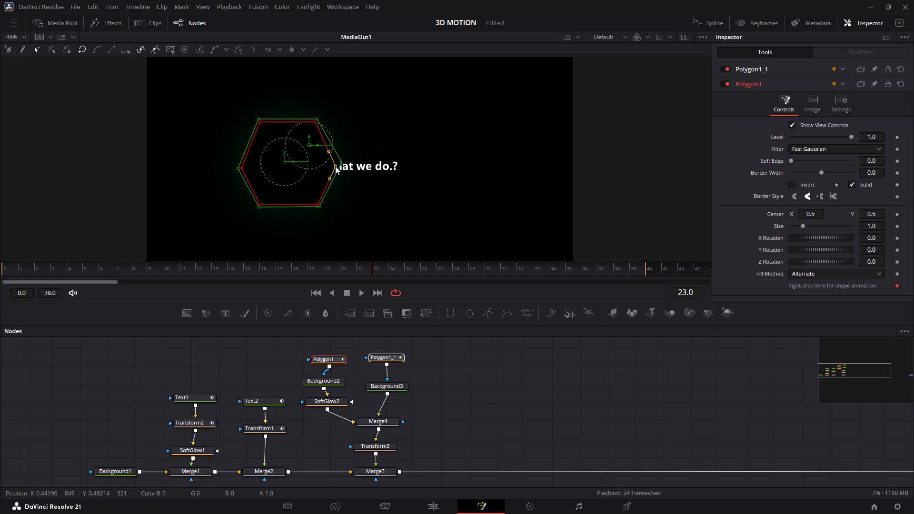
left_click_drag(335, 166, 334, 168)
Shift the right-hand point of the Polygon1_1 hexagon slightly down and inward to align with Polygon1's right point, and deselect both masks.
left_click_drag(340, 163, 340, 168)
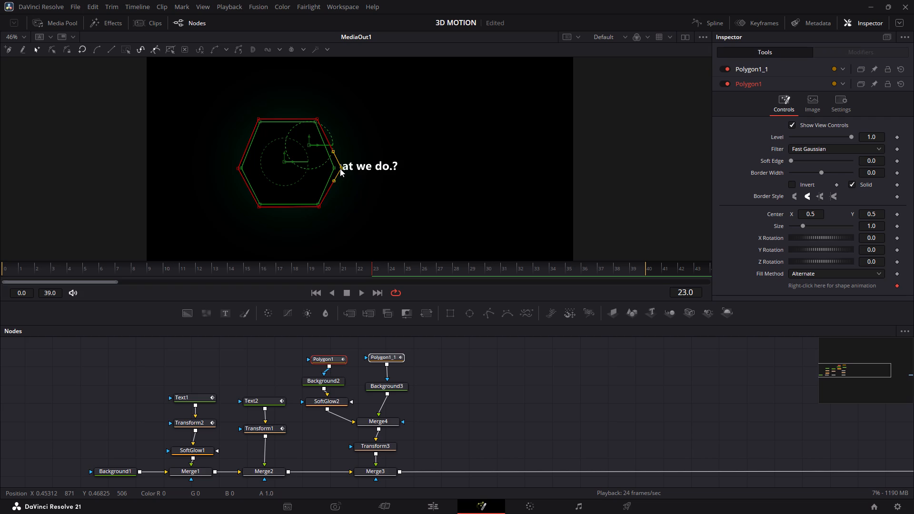
left_click_drag(340, 168, 339, 168)
left_click_drag(339, 168, 338, 168)
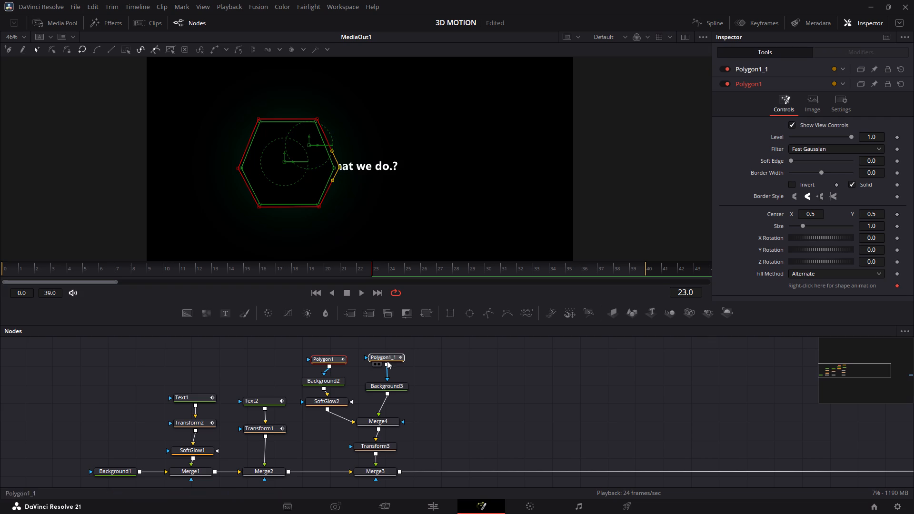
double_click(453, 386)
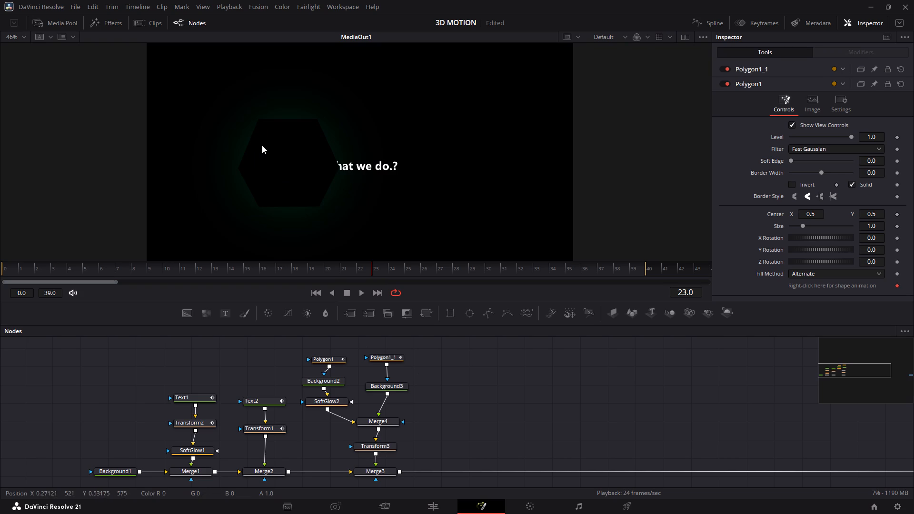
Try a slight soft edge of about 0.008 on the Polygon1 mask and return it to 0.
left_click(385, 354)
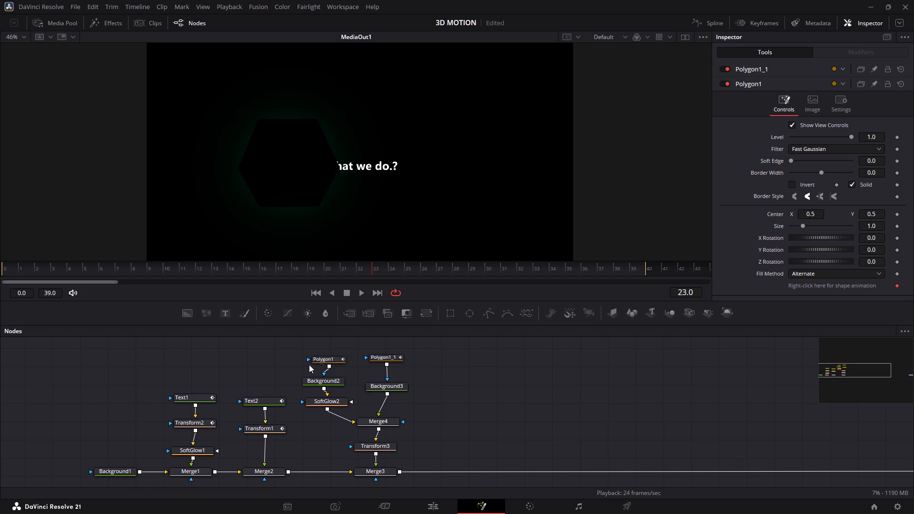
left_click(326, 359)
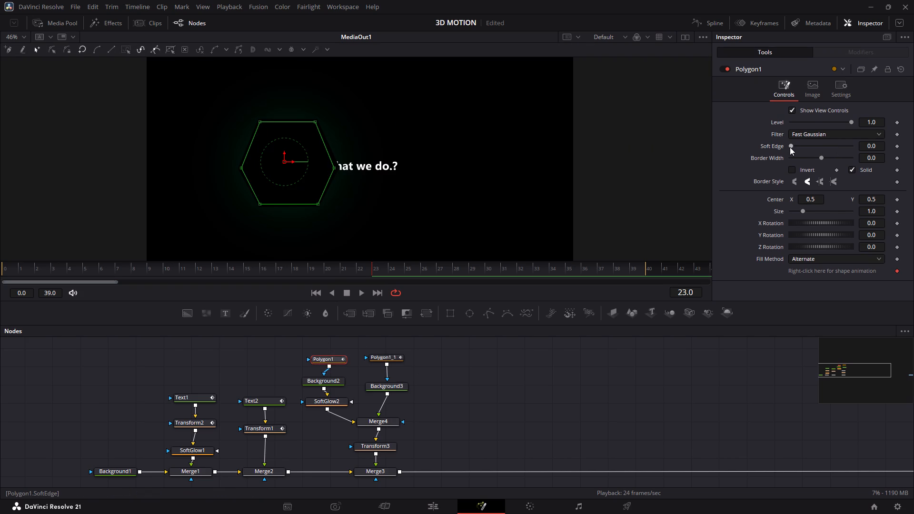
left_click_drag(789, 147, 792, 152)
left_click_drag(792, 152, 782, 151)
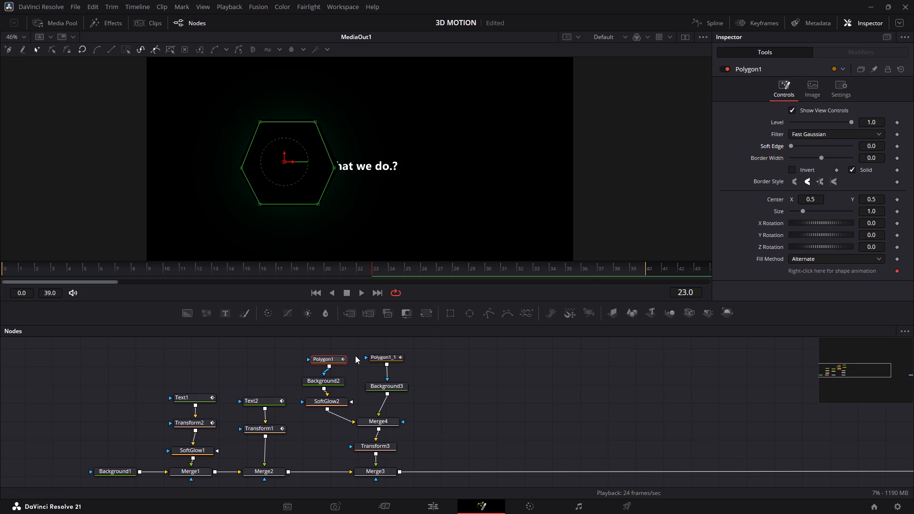
Set the Polygon1_1 mask's soft edge to about 0.033 and deselect the node.
left_click(390, 355)
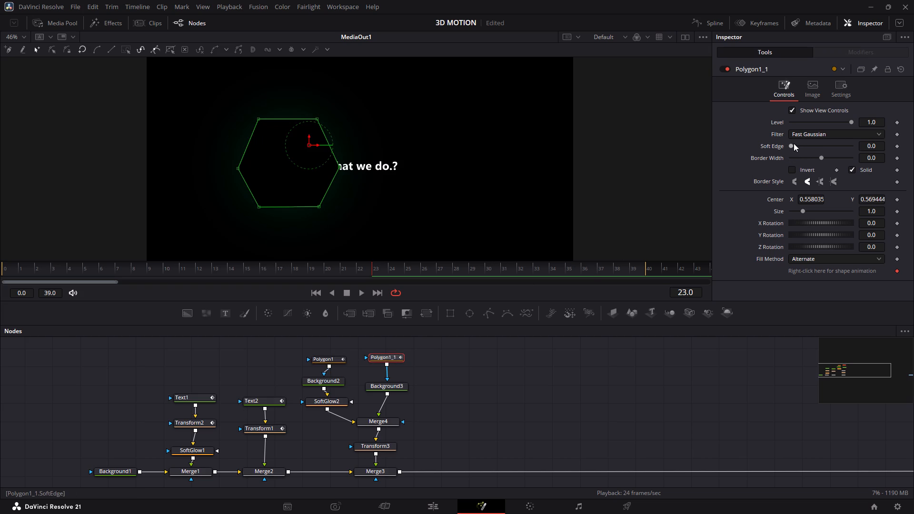
left_click_drag(792, 145, 807, 153)
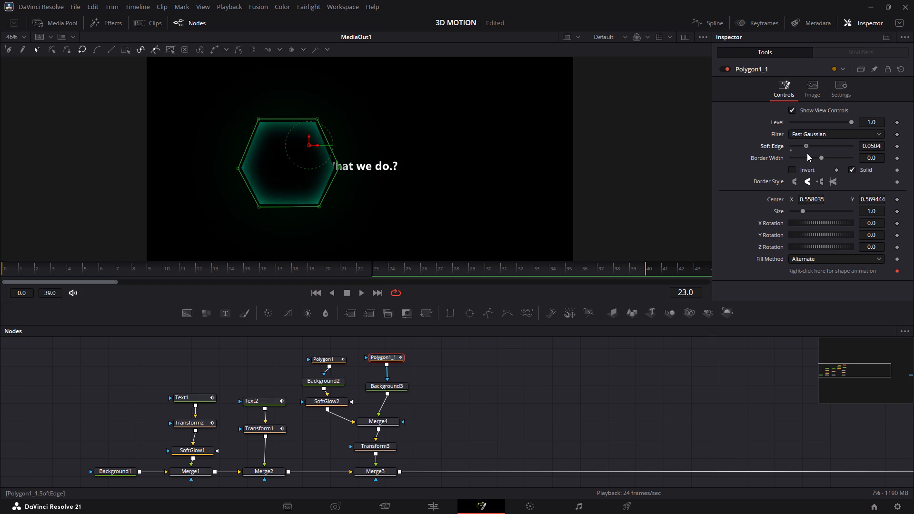
left_click_drag(807, 153, 802, 153)
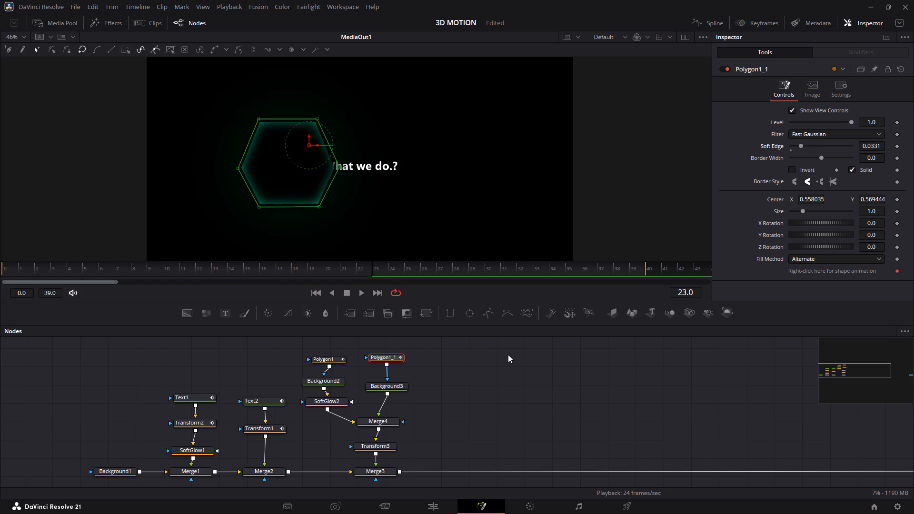
double_click(505, 374)
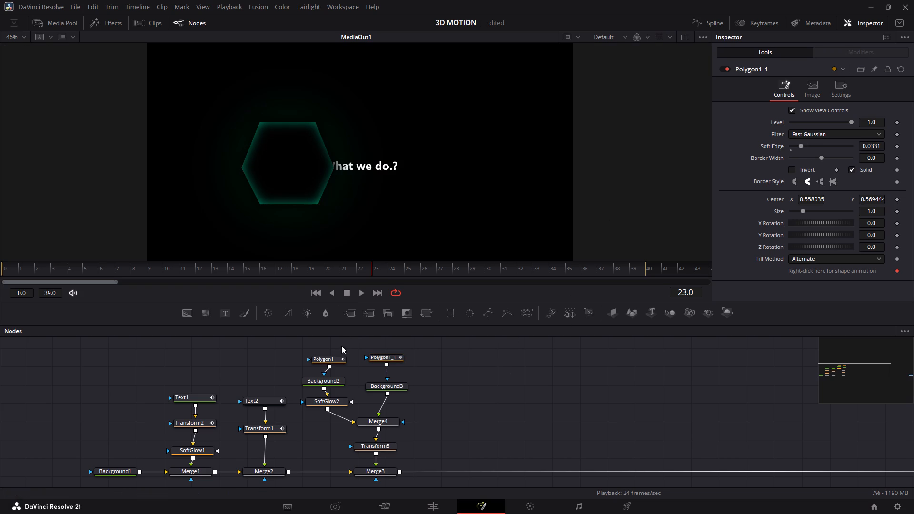
Adjust the Polygon1_1 mask's border width, settling at about 0.013.
left_click(379, 356)
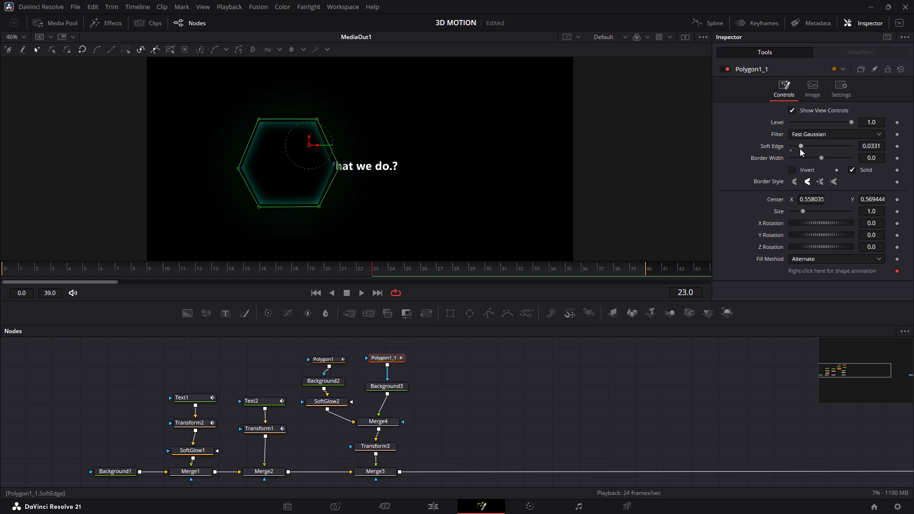
left_click_drag(825, 160, 819, 159)
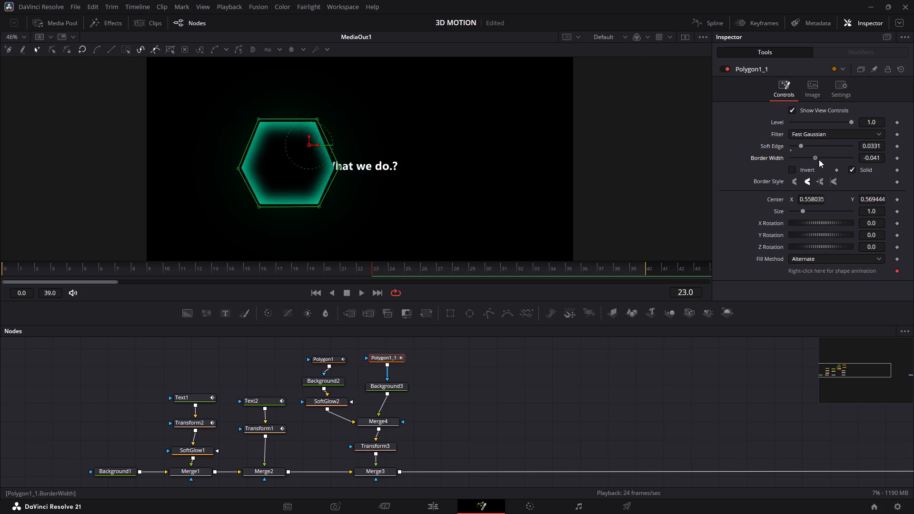
left_click_drag(819, 159, 819, 163)
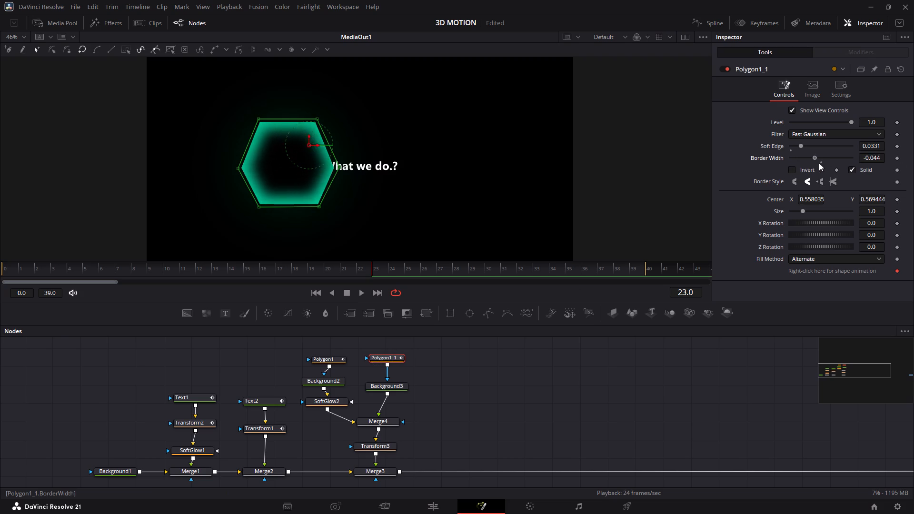
left_click_drag(819, 163, 826, 166)
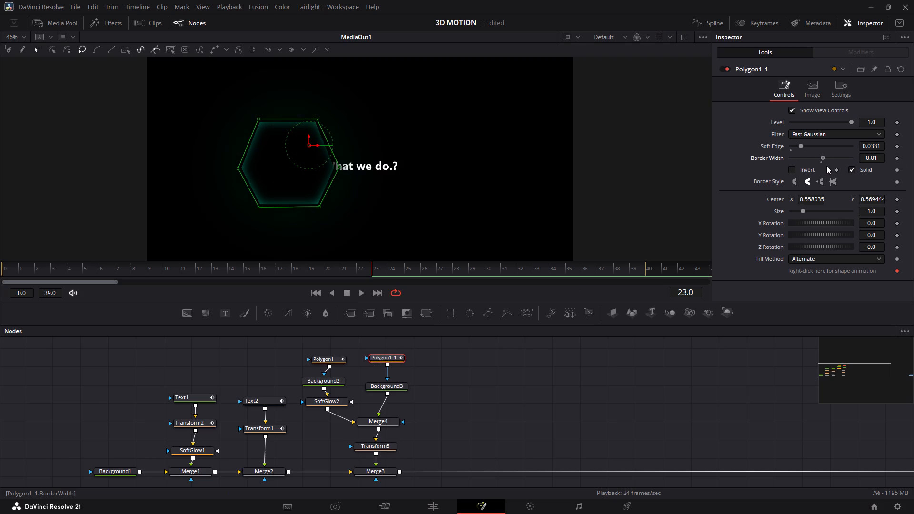
left_click_drag(826, 166, 827, 166)
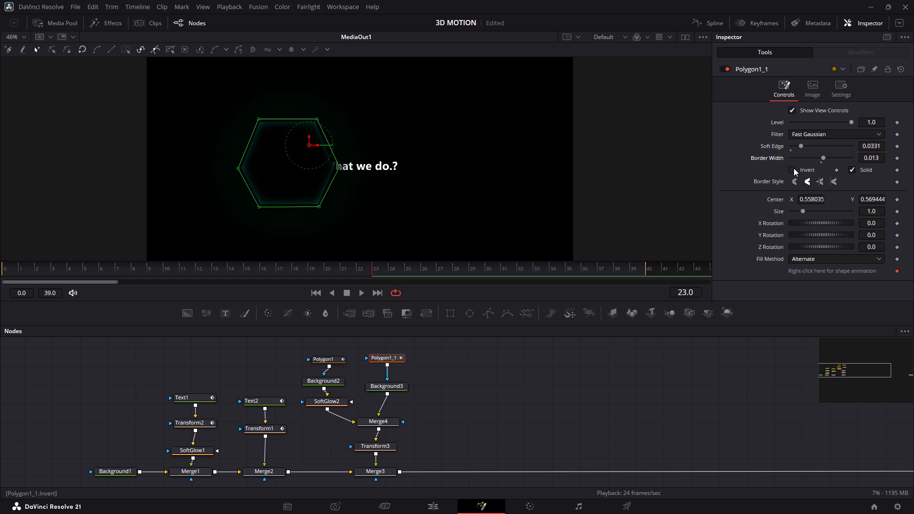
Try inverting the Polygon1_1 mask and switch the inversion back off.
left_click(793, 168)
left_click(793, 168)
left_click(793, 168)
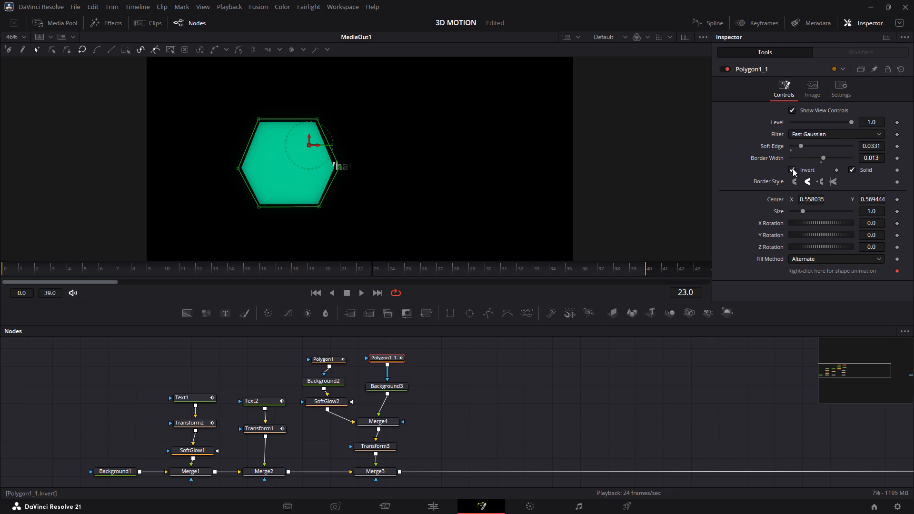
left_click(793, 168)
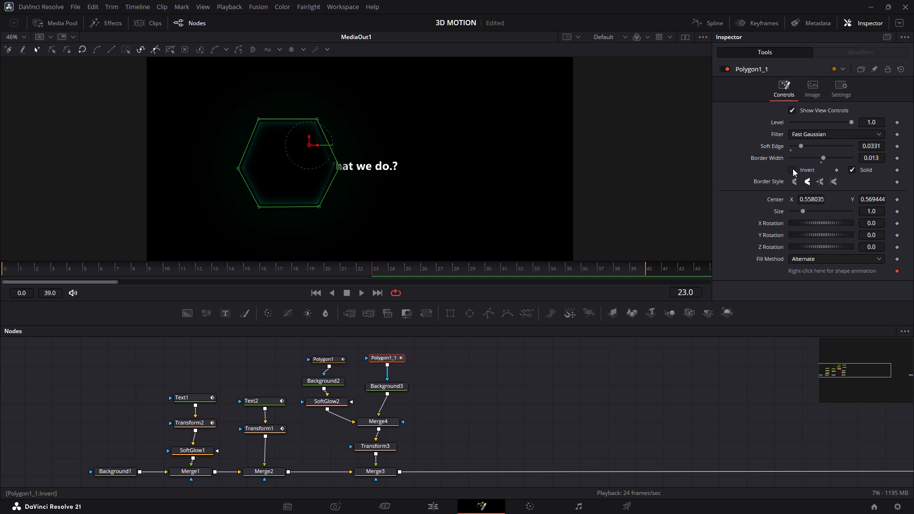
Change the Polygon1_1 mask's filter to Bartlett.
scroll(802, 196, "down", 1)
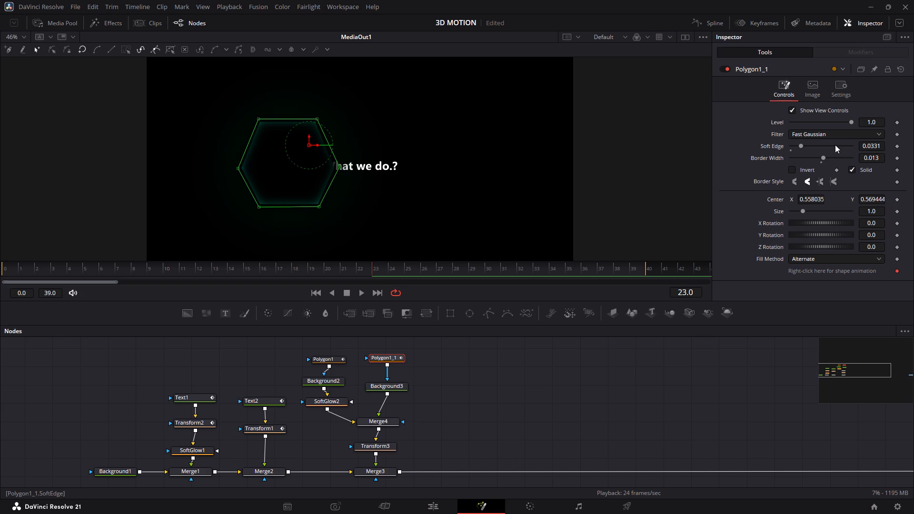
left_click(841, 135)
left_click(838, 154)
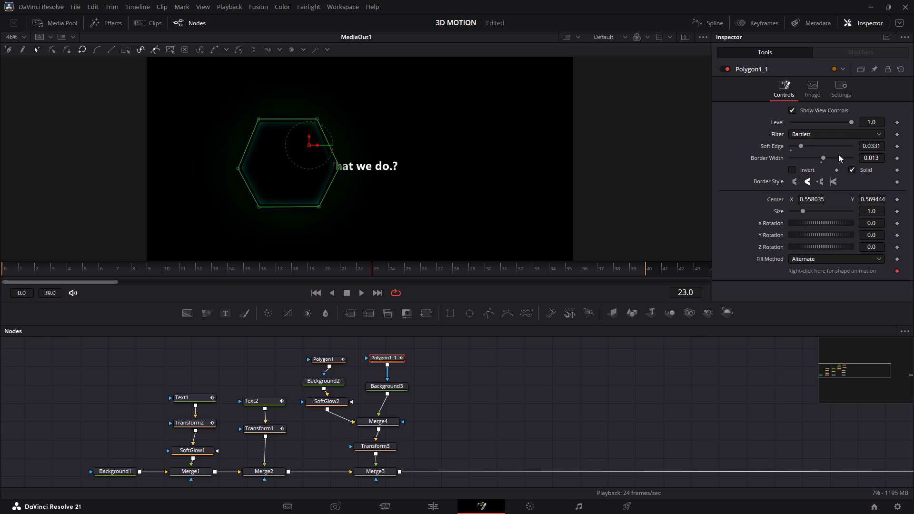
Try the Gaussian filter on the Polygon1_1 mask, settle on Fast Gaussian, and deselect the node.
left_click(837, 134)
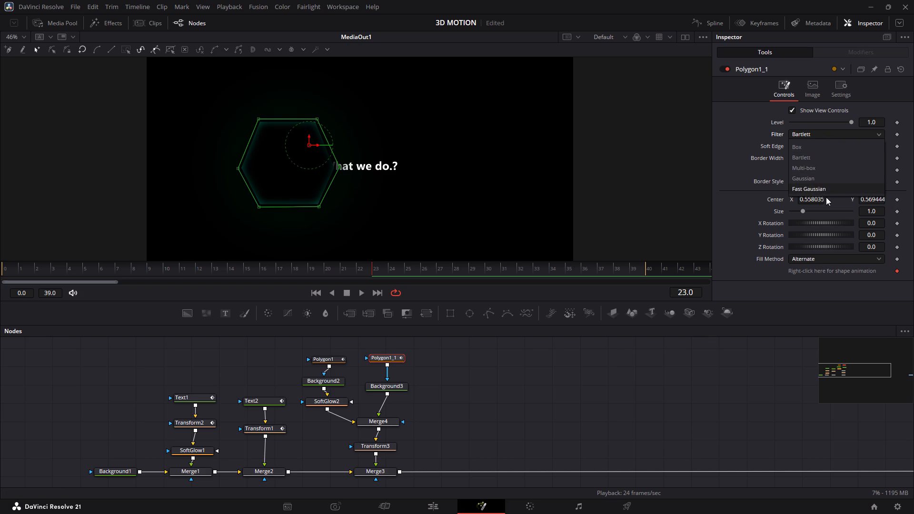
left_click(825, 175)
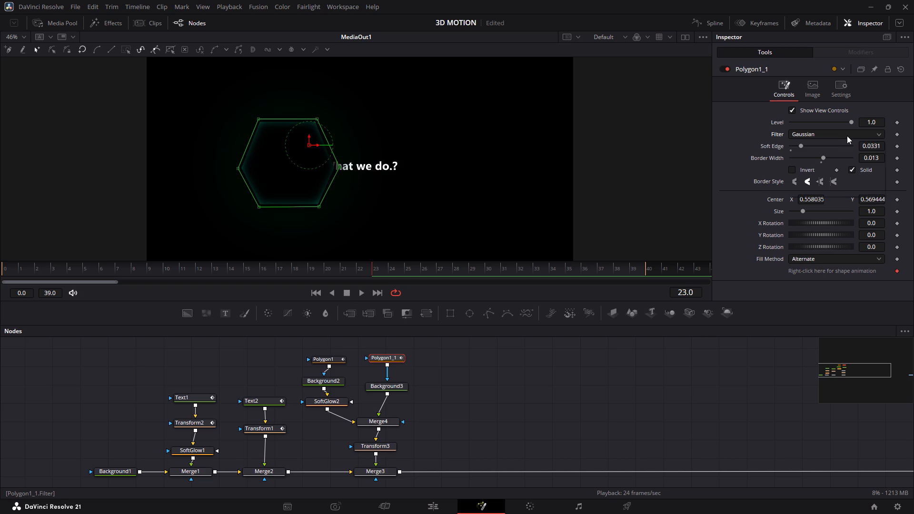
left_click(847, 136)
left_click(831, 189)
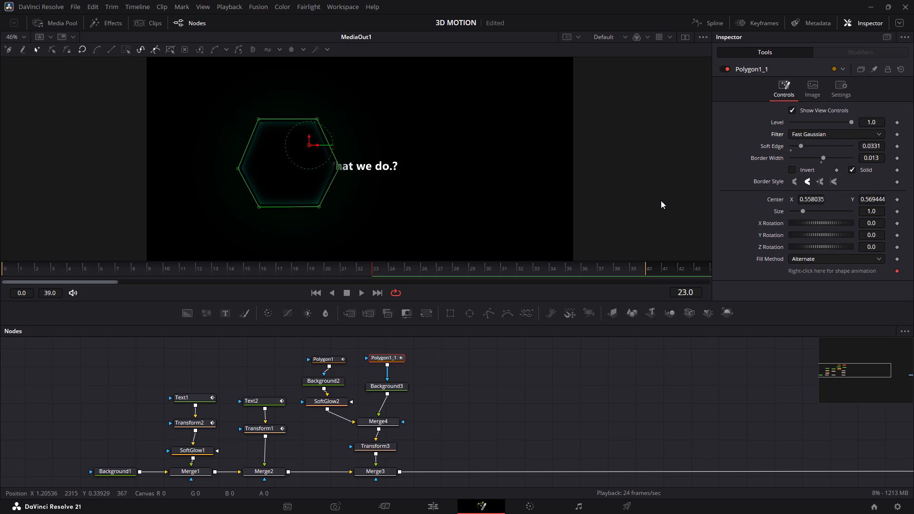
left_click(528, 392)
left_click(528, 392)
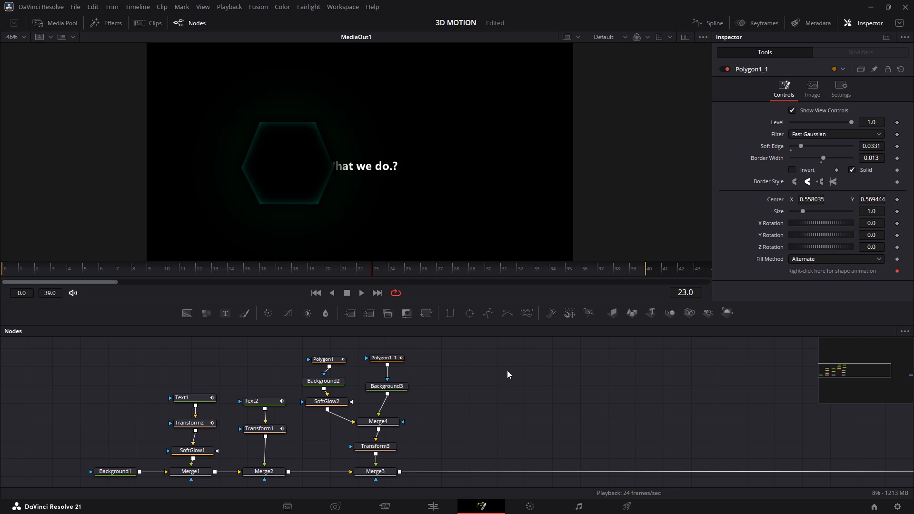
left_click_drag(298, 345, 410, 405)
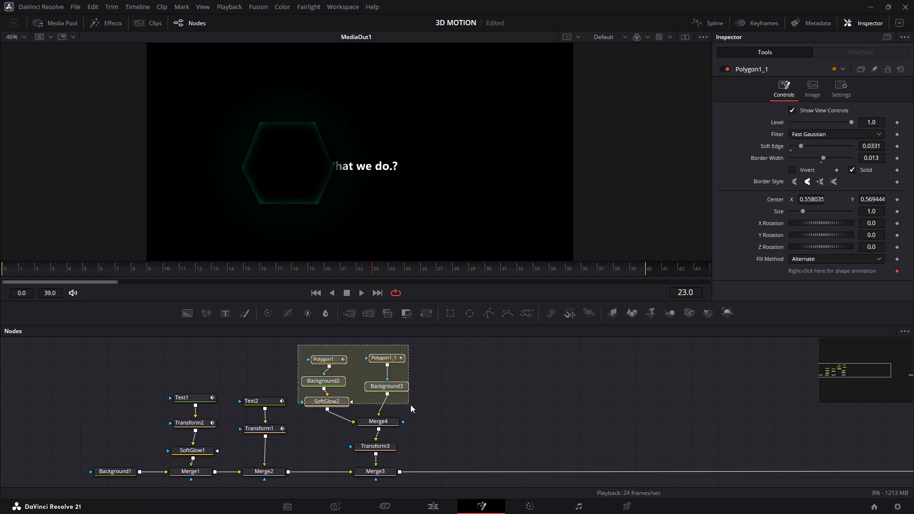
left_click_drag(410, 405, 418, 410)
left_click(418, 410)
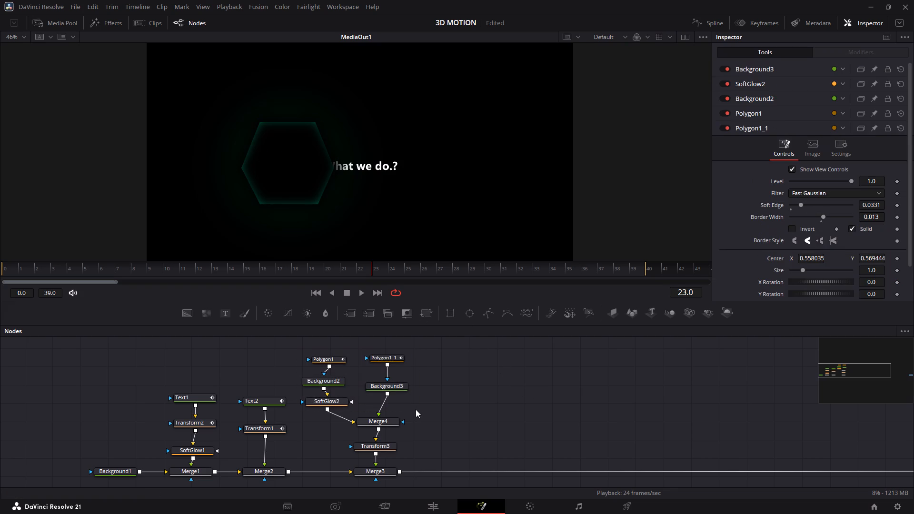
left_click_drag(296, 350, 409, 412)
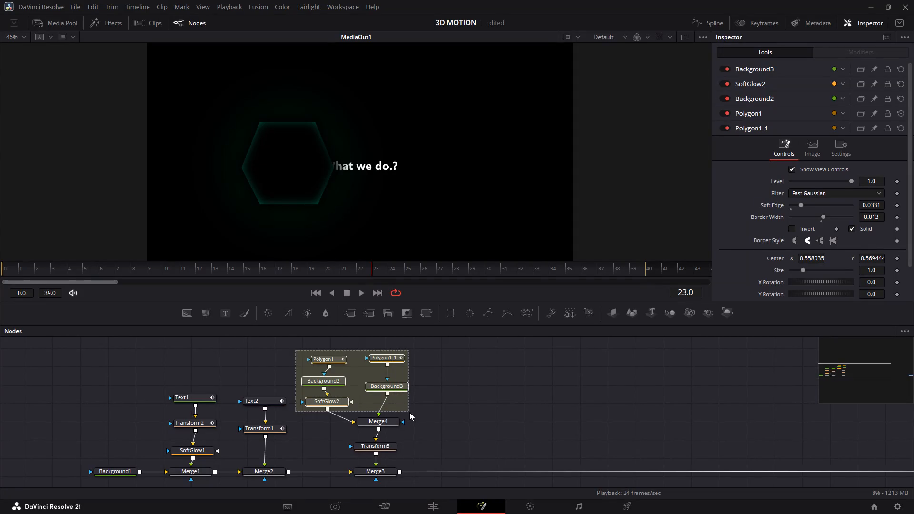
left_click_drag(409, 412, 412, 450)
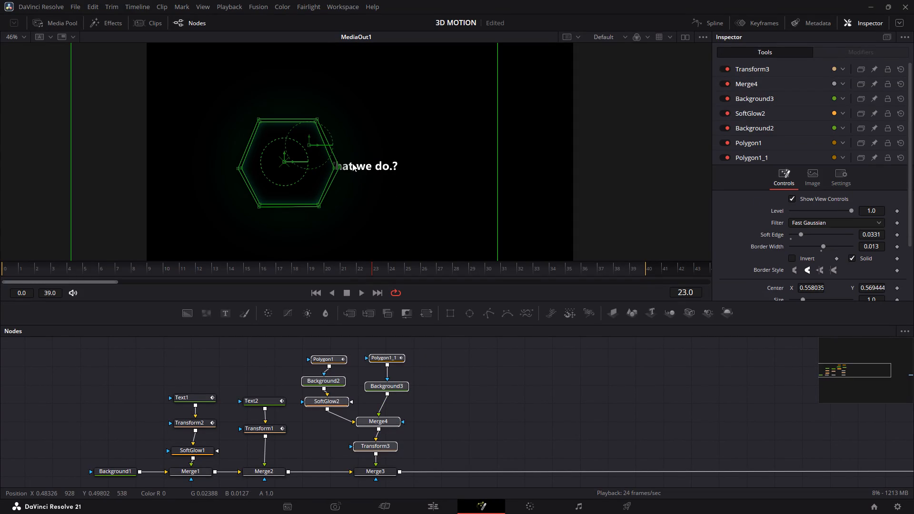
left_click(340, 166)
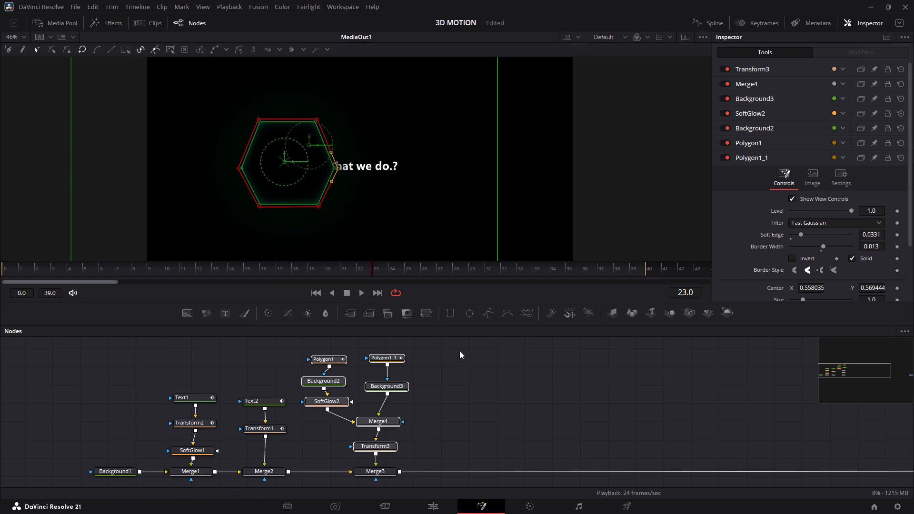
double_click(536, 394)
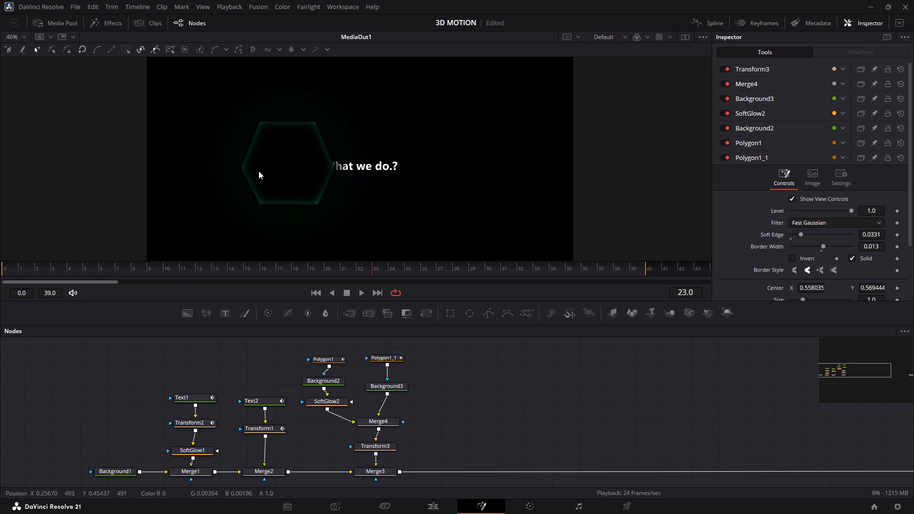
Lower the two upper vertices of both hexagon masks, Polygon1 and Polygon1_1, keeping their top edges level and undoing any stray Z rotation.
left_click(395, 357)
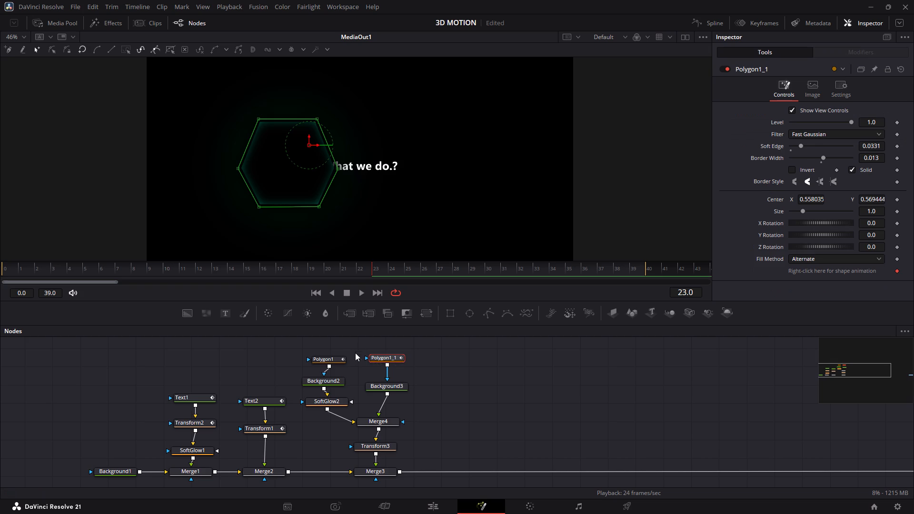
left_click(332, 357, "ctrl")
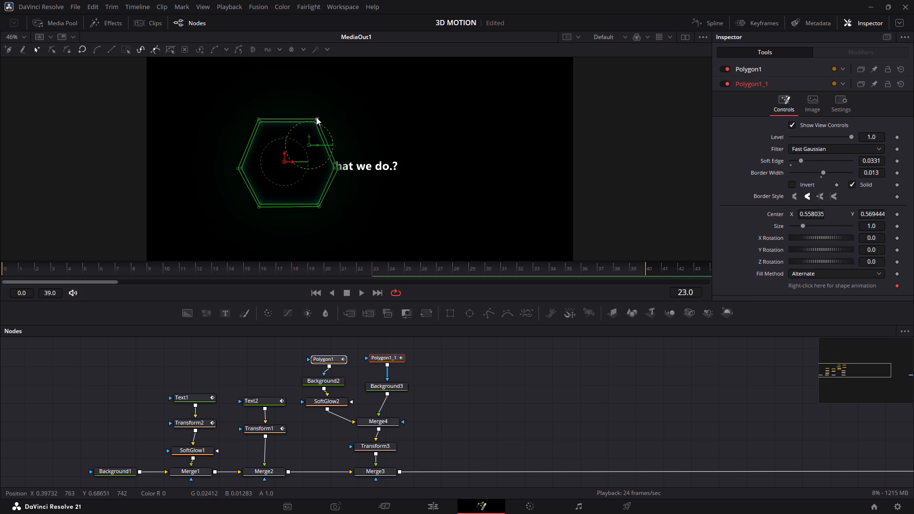
left_click(315, 122)
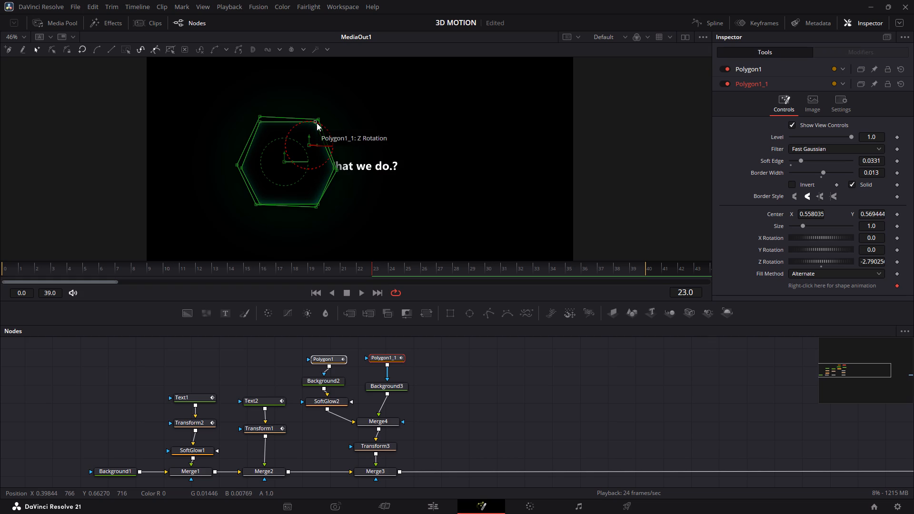
key("ctrl+z")
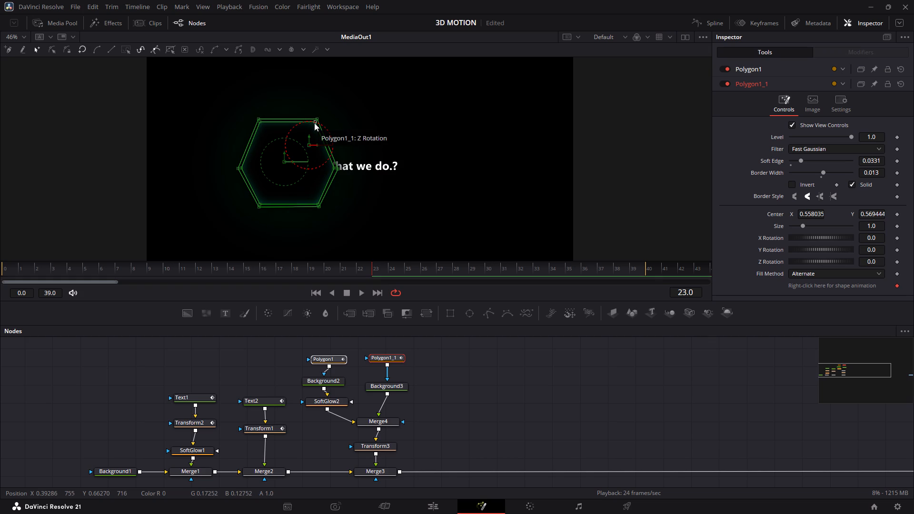
left_click(314, 123)
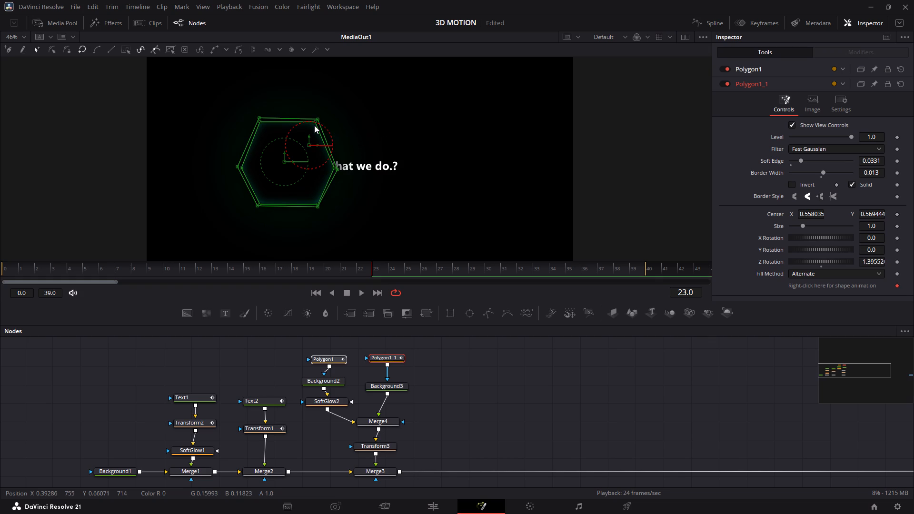
key("ctrl+z")
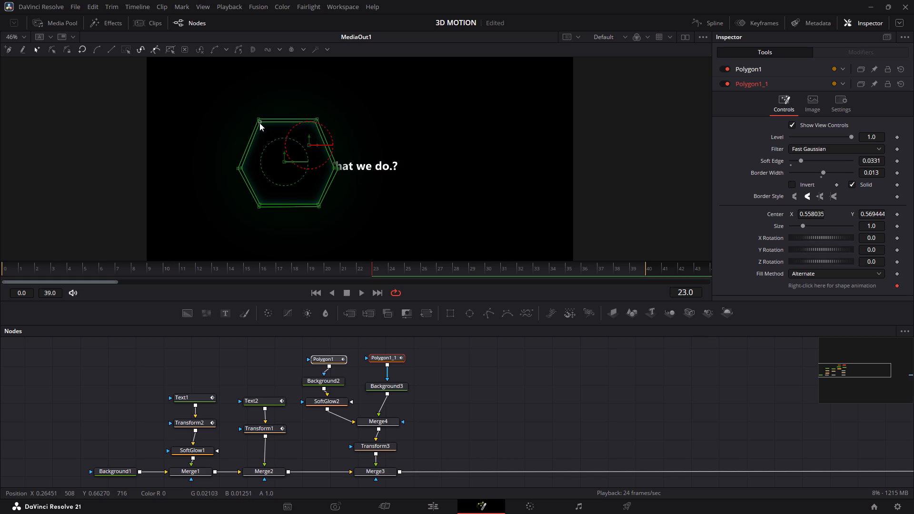
left_click(259, 123)
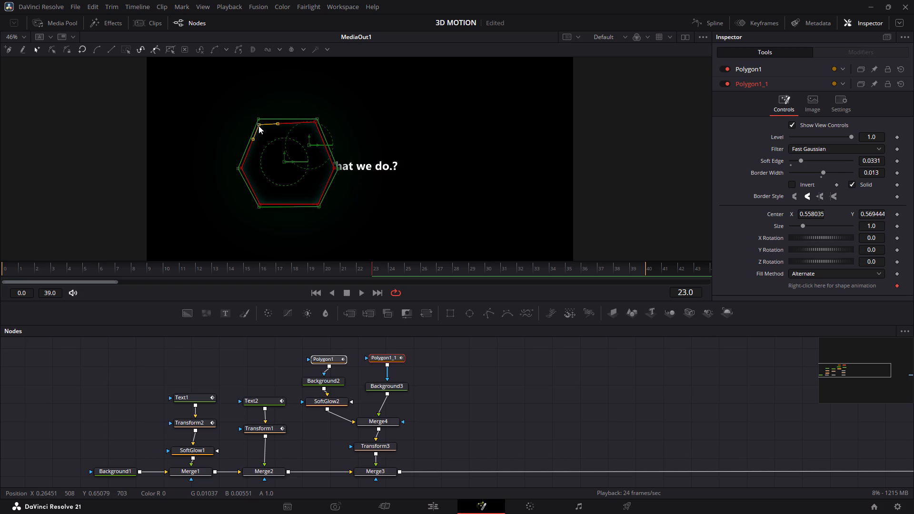
left_click(315, 121)
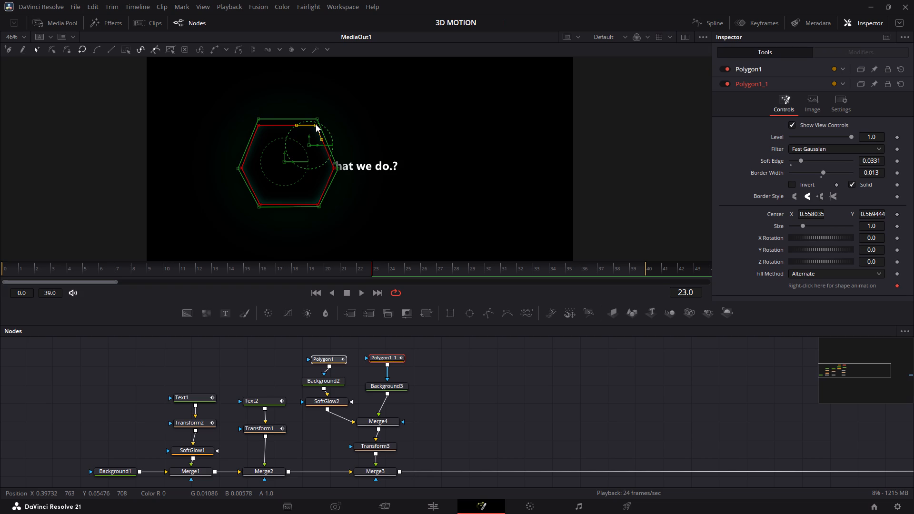
left_click(258, 117)
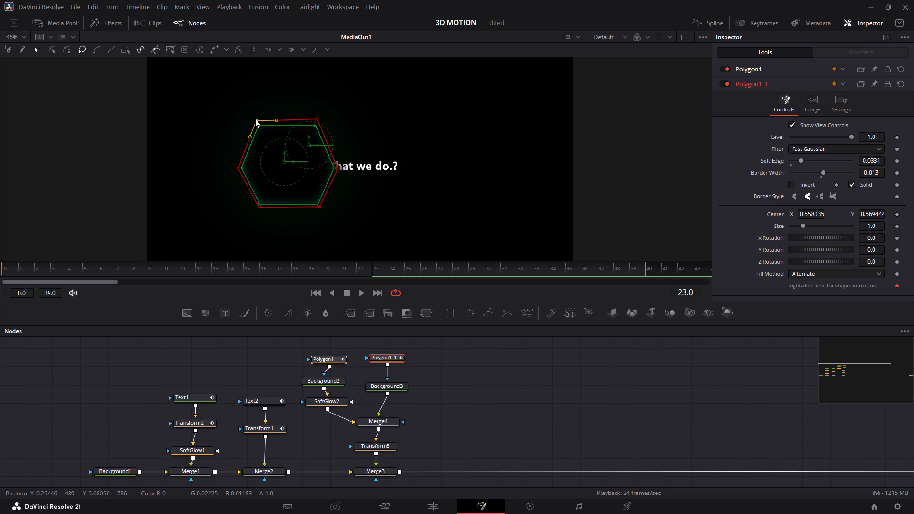
left_click(317, 118)
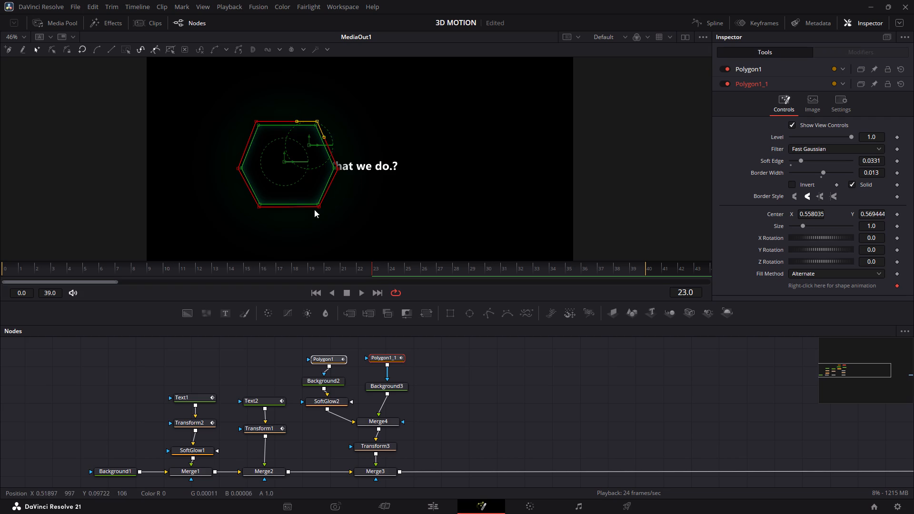
left_click(257, 121)
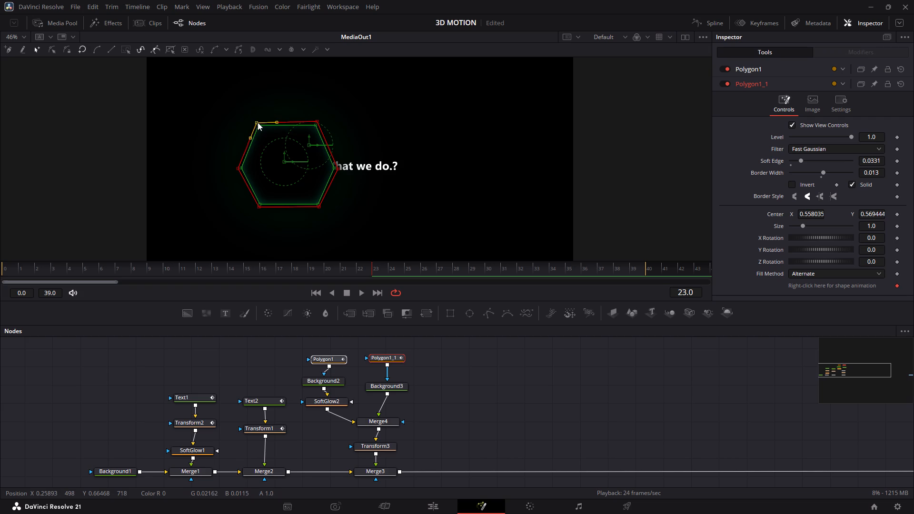
left_click(318, 121)
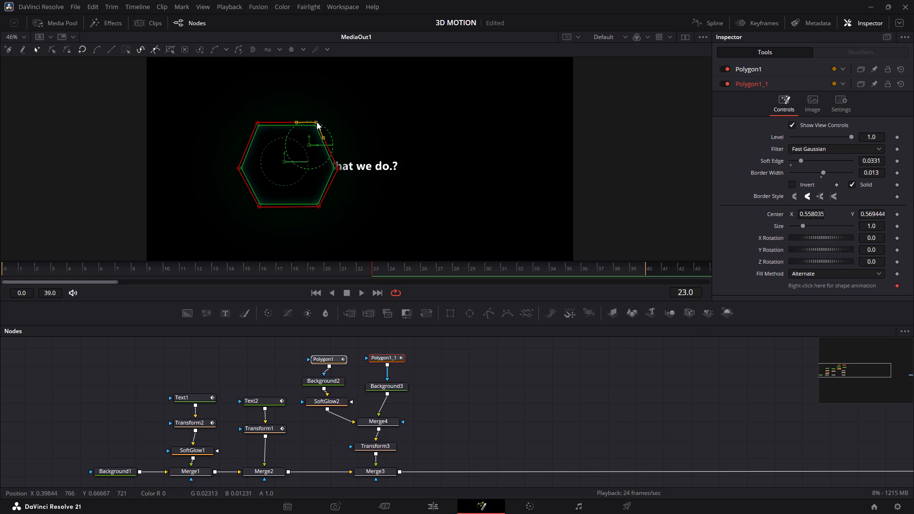
double_click(440, 412)
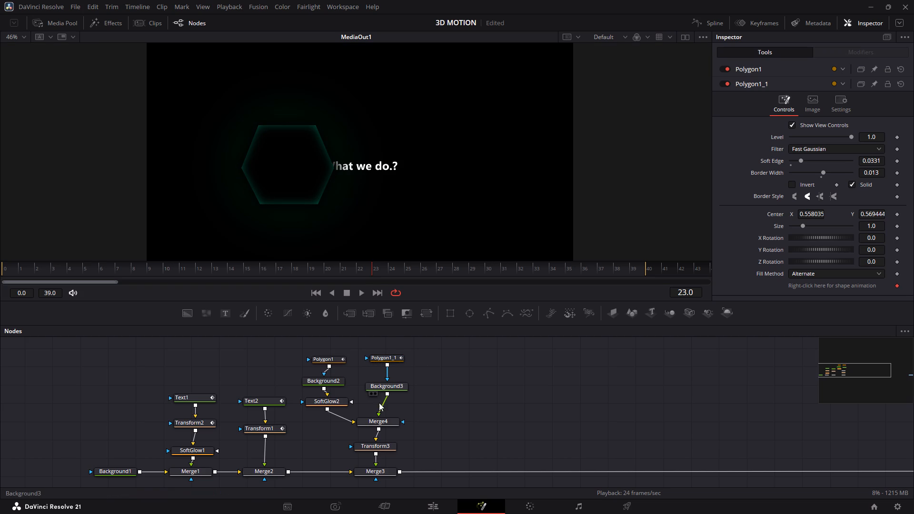
Duplicate the hexagon node group from Polygon1 and Polygon1_1 down to Transform3, and place the copy beside the original above the main node line.
left_click_drag(290, 348, 421, 449)
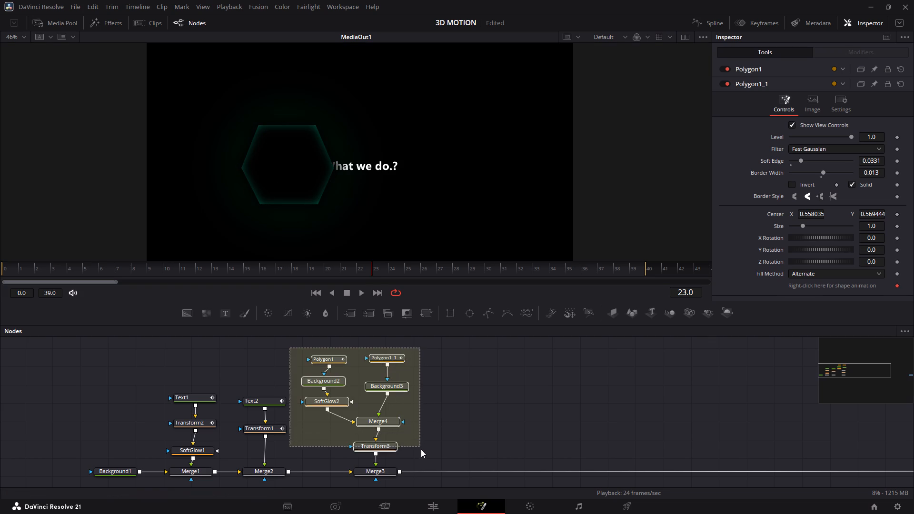
left_click_drag(421, 449, 423, 454)
key("ctrl+c")
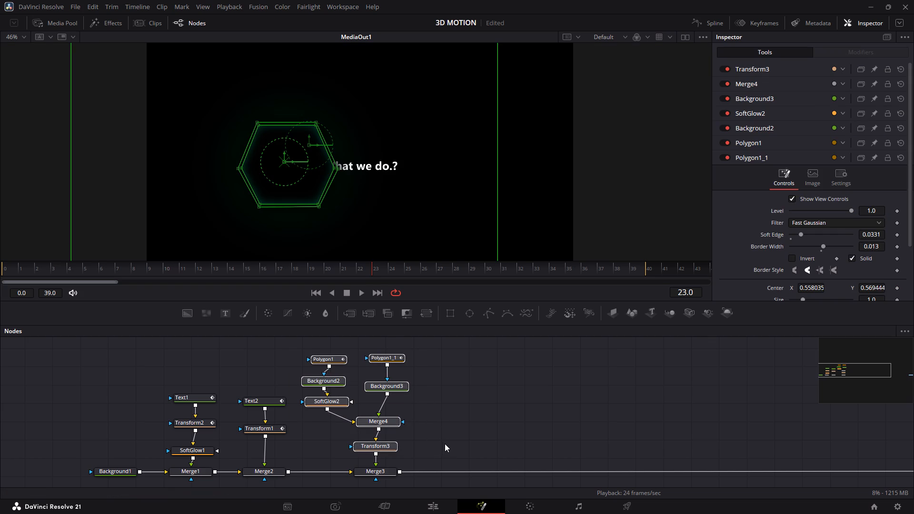
left_click(471, 394)
key("ctrl+v")
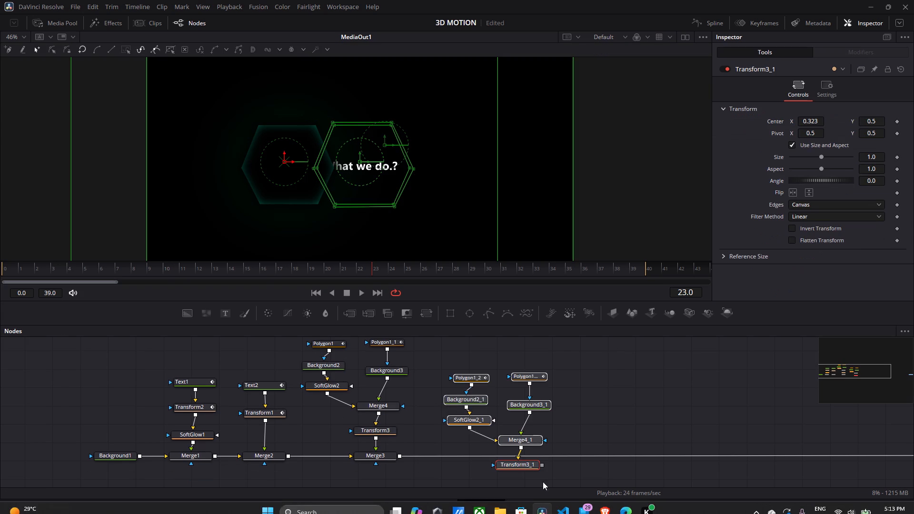
left_click_drag(511, 465, 507, 415)
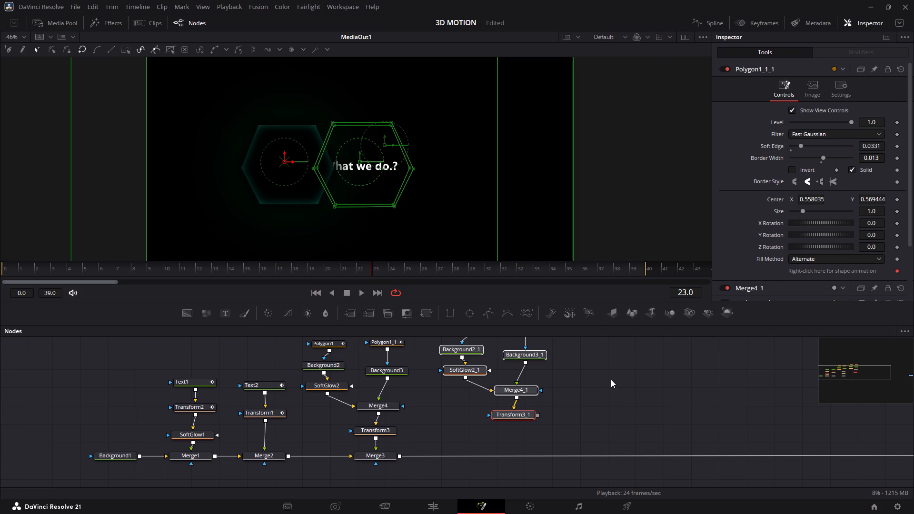
Paste a second copy of the hexagon node group and place it beside the first copy, above the main node line.
key("ctrl+v")
scroll(611, 379, "left", 1)
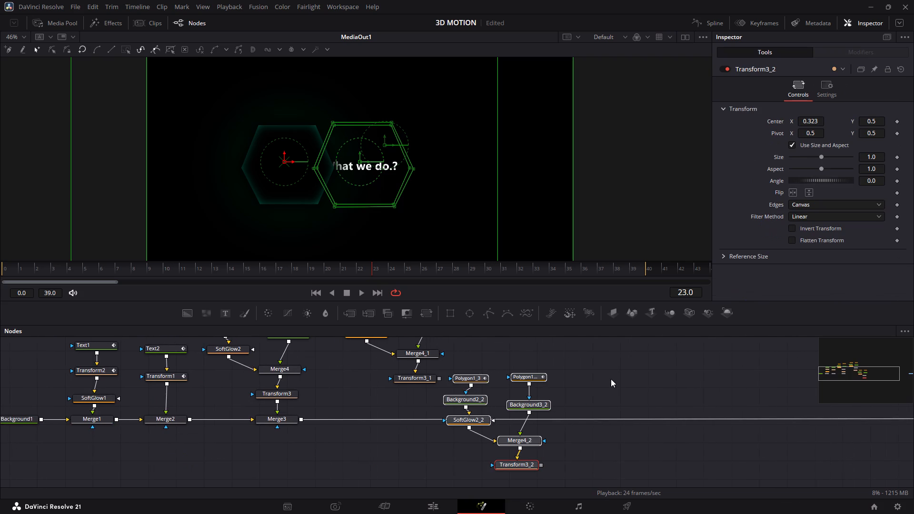
scroll(611, 379, "left", 1)
left_click_drag(511, 465, 521, 395)
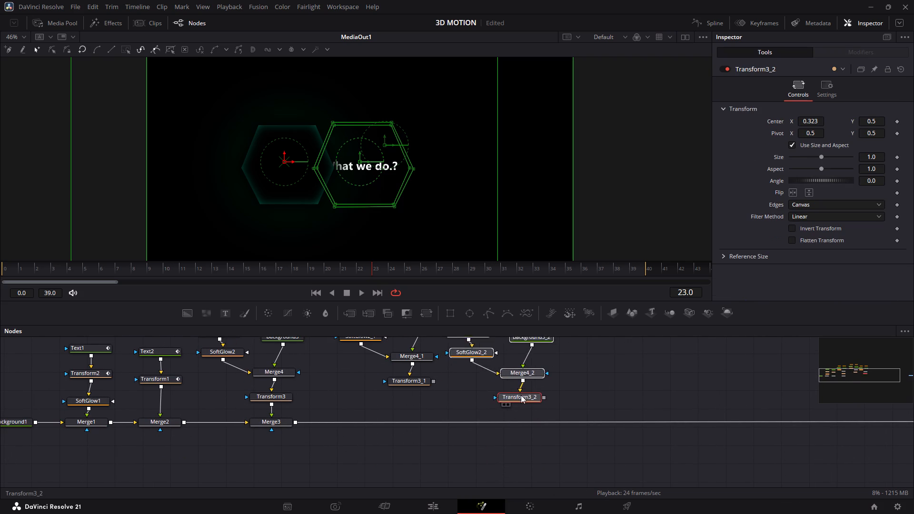
left_click_drag(521, 395, 550, 379)
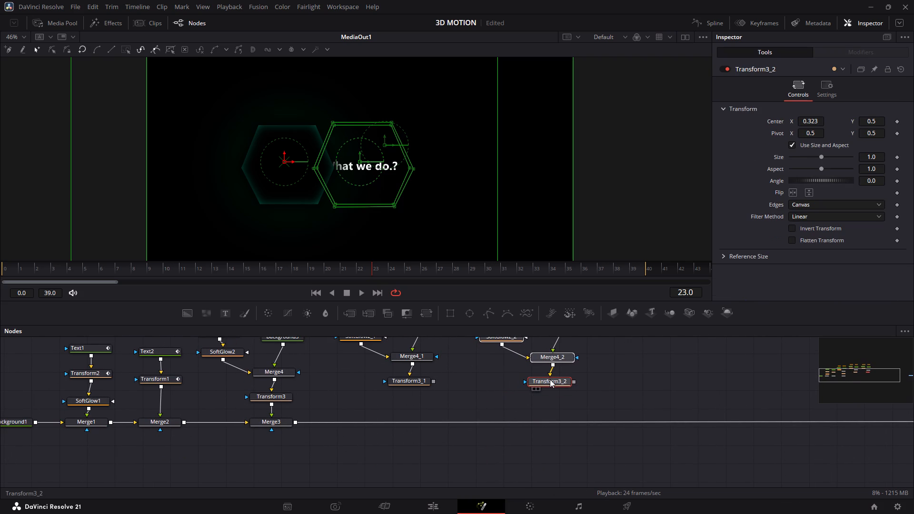
left_click_drag(550, 379, 551, 379)
Paste a third copy of the hexagon node group and move it up beside the second copy.
left_click(635, 382)
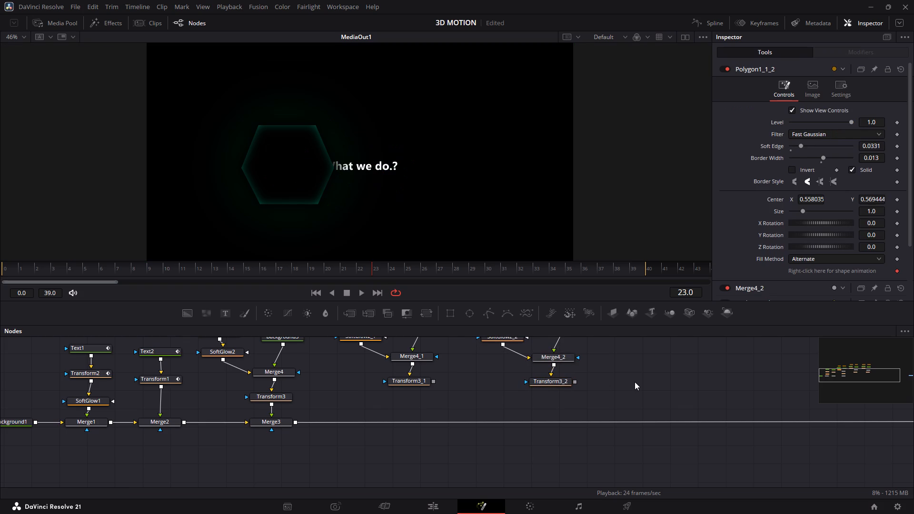
key("ctrl+v")
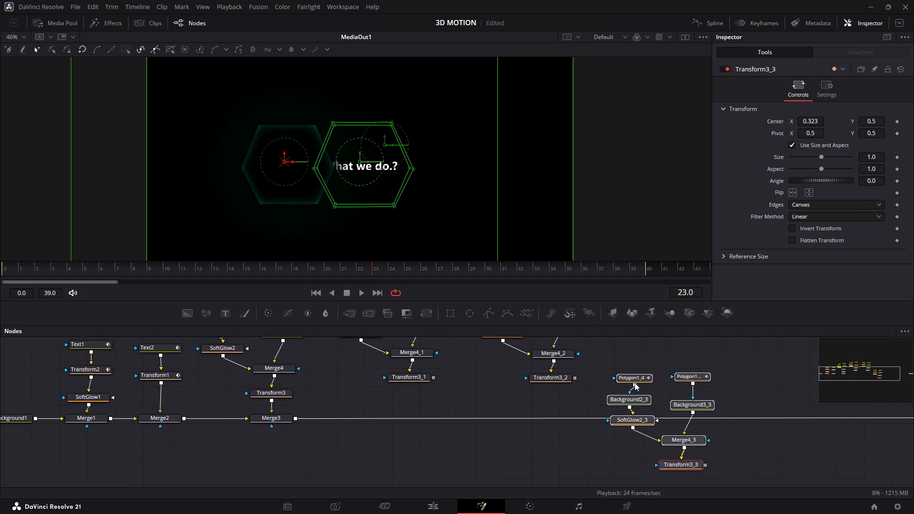
scroll(635, 383, "left", 3)
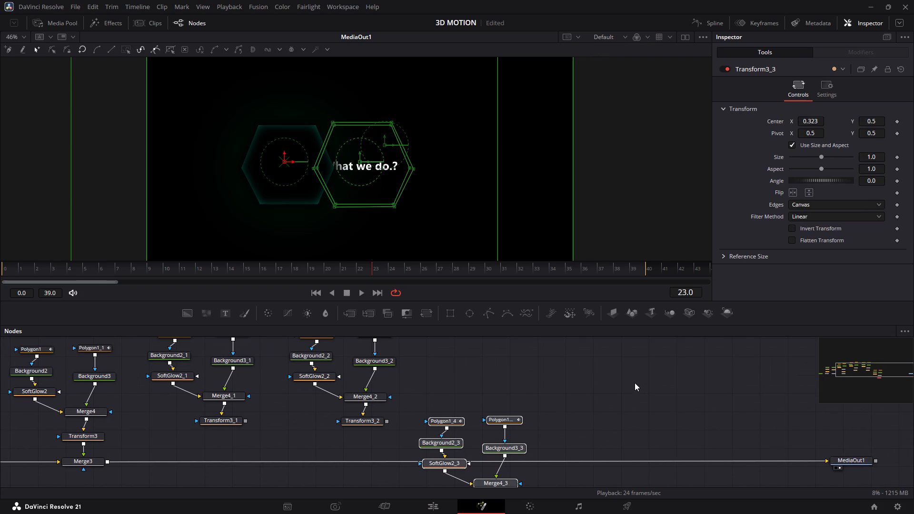
left_click_drag(505, 421, 497, 318)
left_click_drag(512, 446, 497, 390)
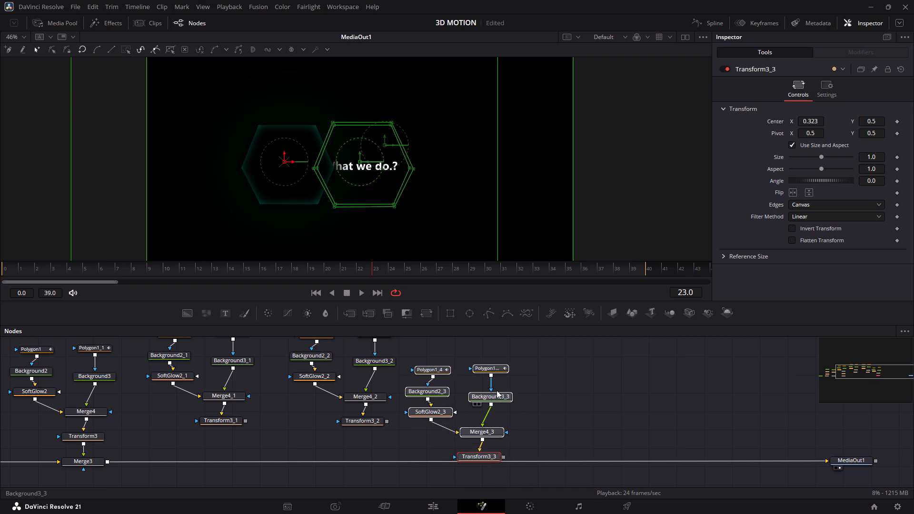
Move the third pasted hexagon node group up above the main node line, beside the second copy.
left_click_drag(497, 390, 509, 363)
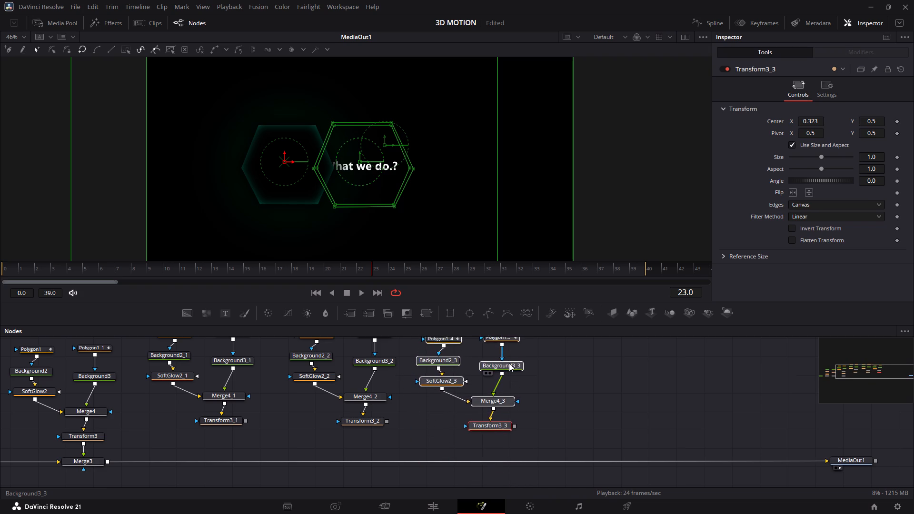
left_click_drag(509, 363, 507, 361)
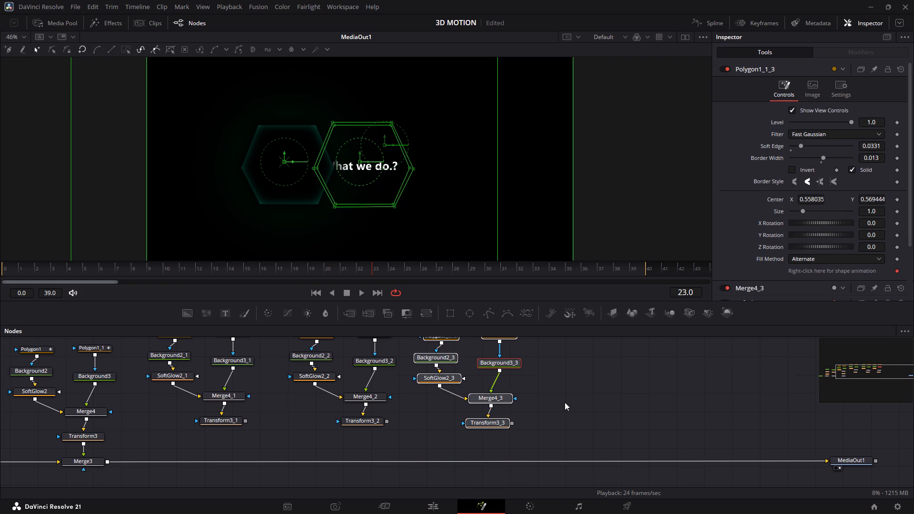
Paste a fourth copy of the hexagon node group and place it beside the third copy, above the main node line.
key("ctrl+v")
left_click_drag(600, 403, 610, 378)
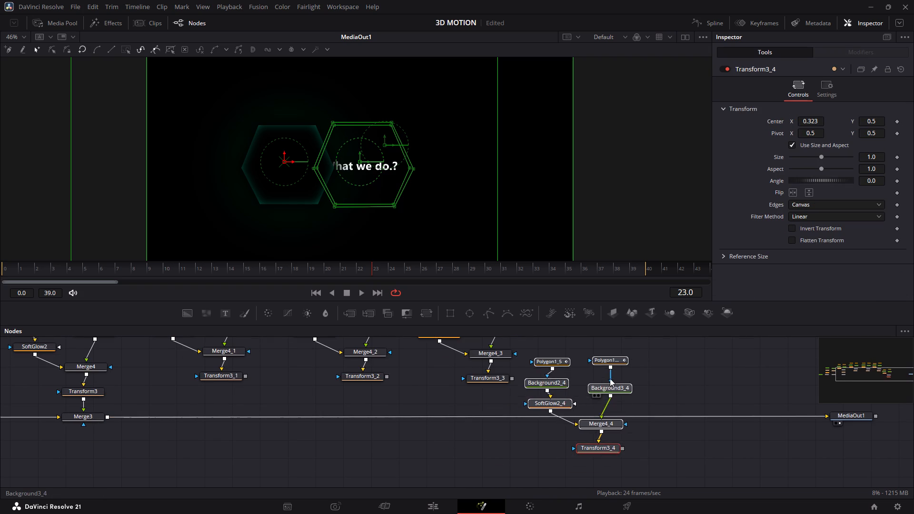
left_click_drag(610, 378, 625, 306)
left_click_drag(606, 468, 617, 378)
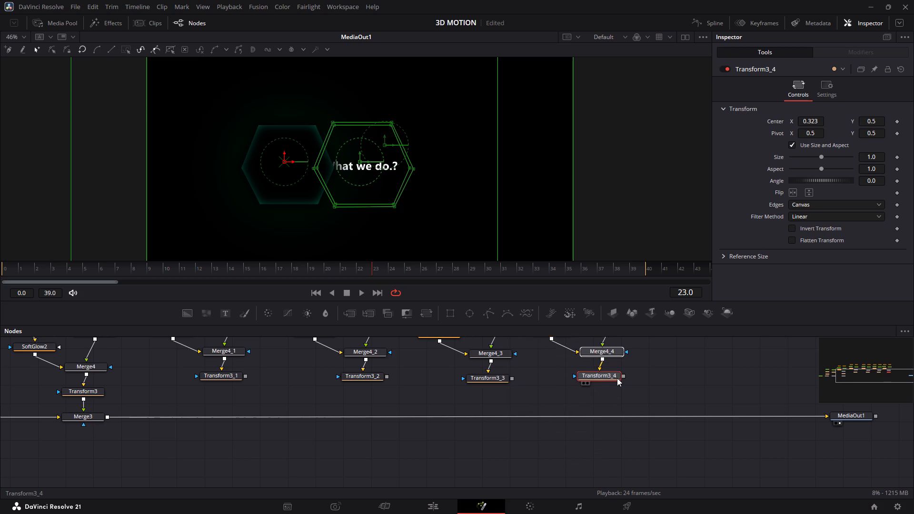
left_click_drag(617, 378, 632, 382)
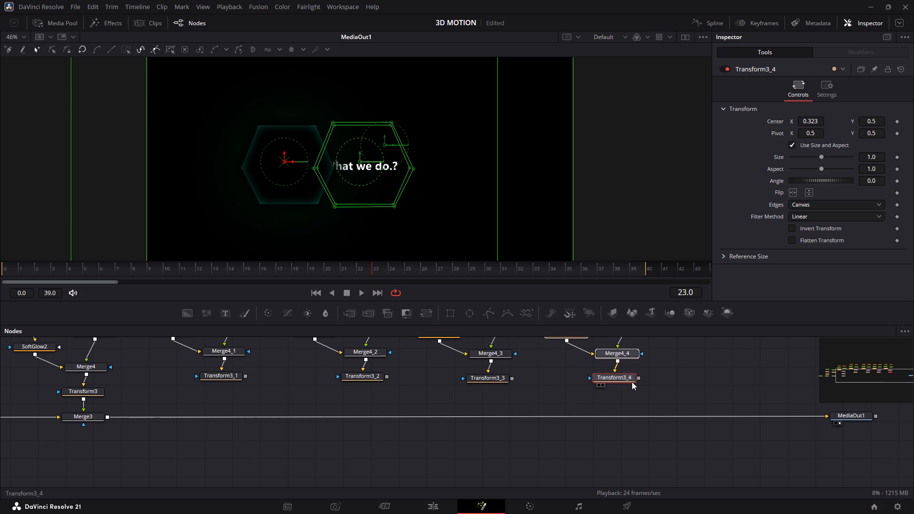
left_click_drag(632, 382, 638, 383)
left_click(546, 393)
scroll(546, 393, "up", 1)
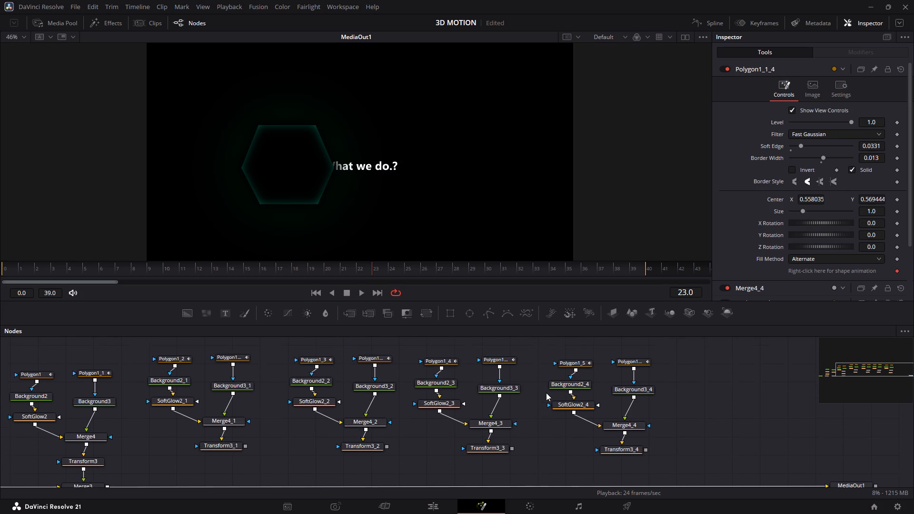
scroll(546, 393, "up", 1)
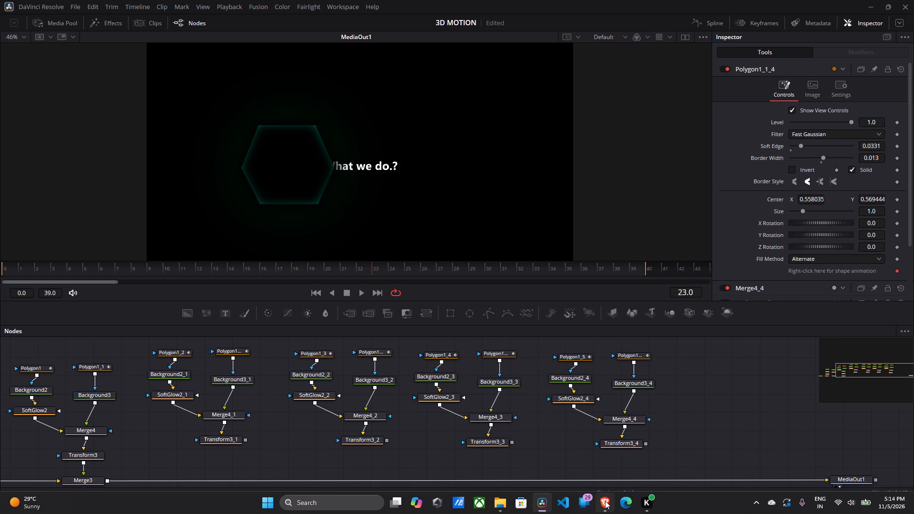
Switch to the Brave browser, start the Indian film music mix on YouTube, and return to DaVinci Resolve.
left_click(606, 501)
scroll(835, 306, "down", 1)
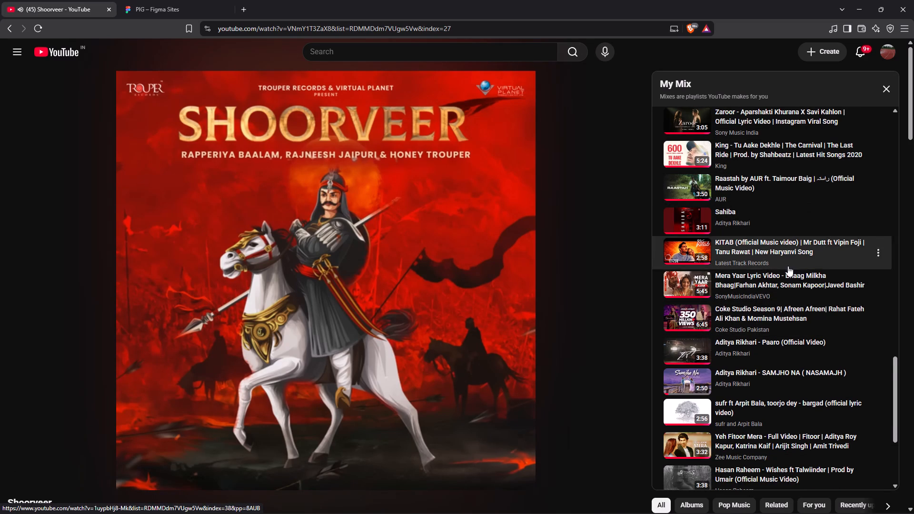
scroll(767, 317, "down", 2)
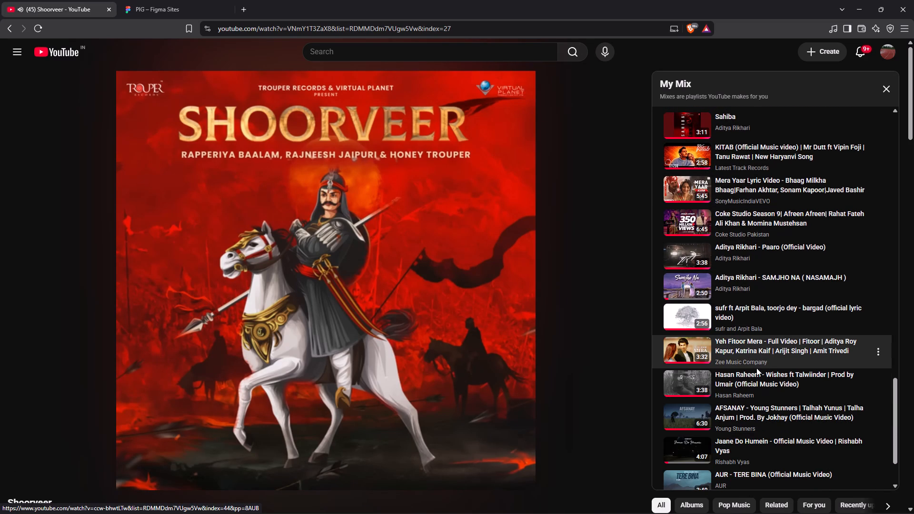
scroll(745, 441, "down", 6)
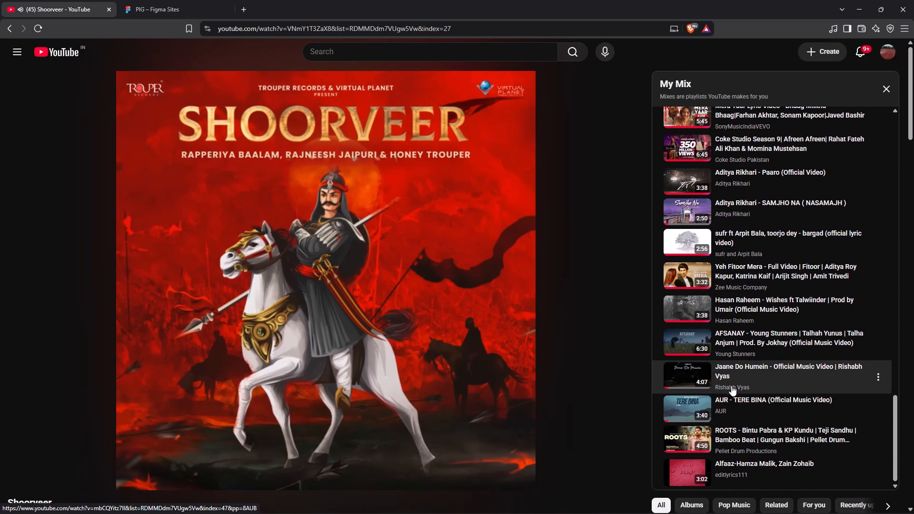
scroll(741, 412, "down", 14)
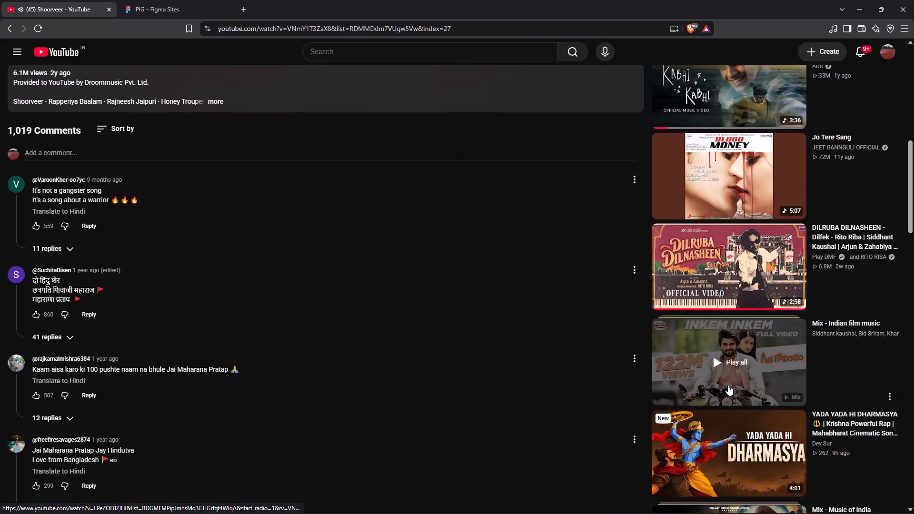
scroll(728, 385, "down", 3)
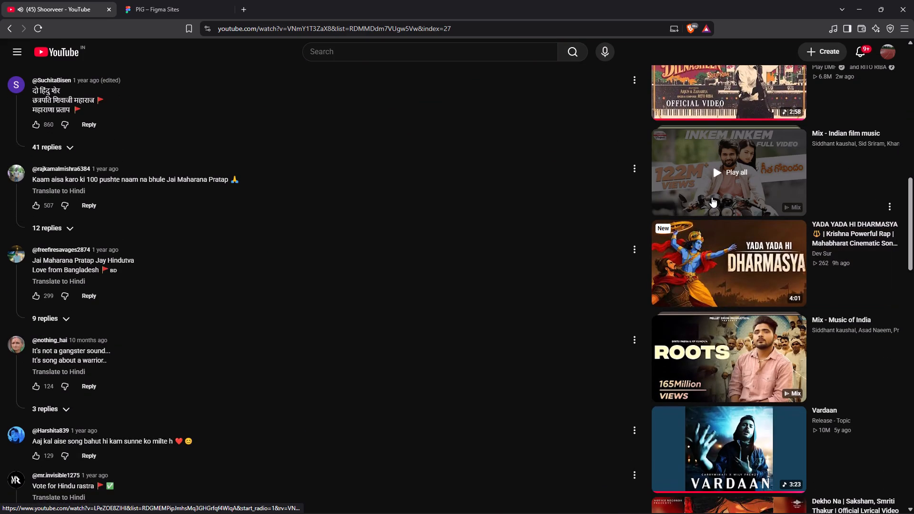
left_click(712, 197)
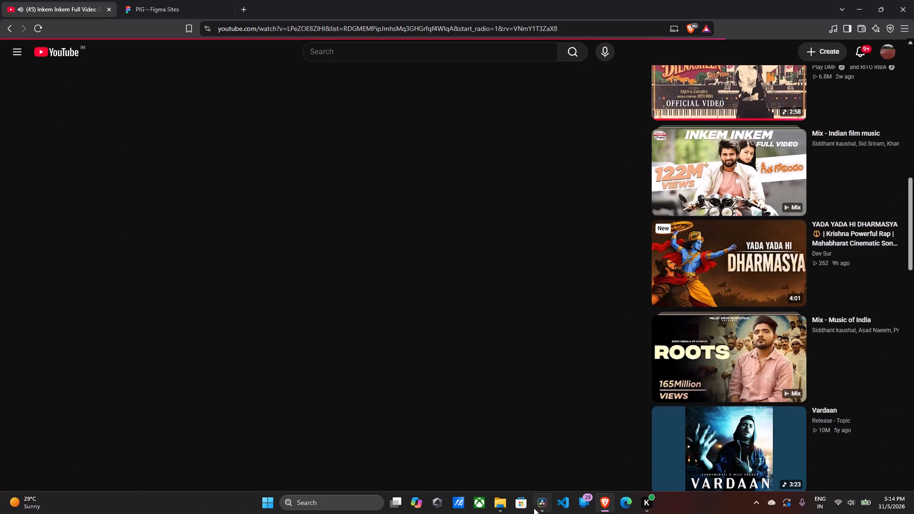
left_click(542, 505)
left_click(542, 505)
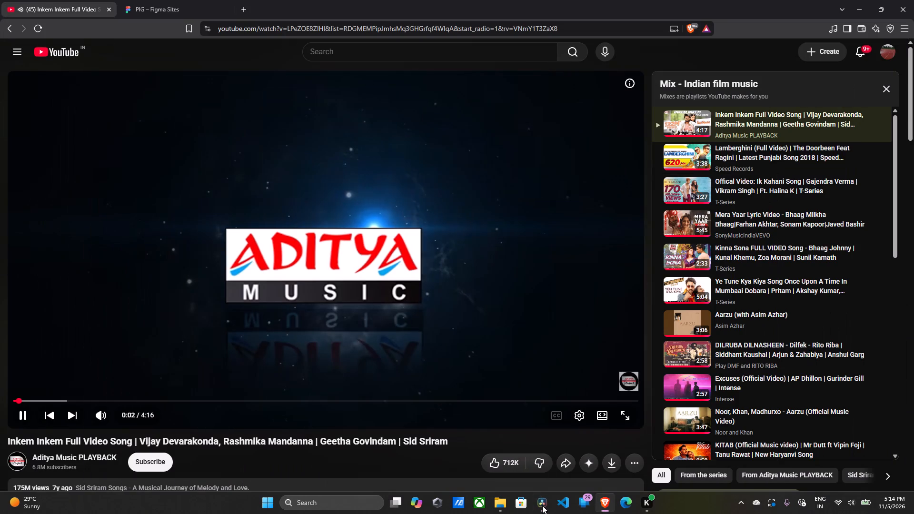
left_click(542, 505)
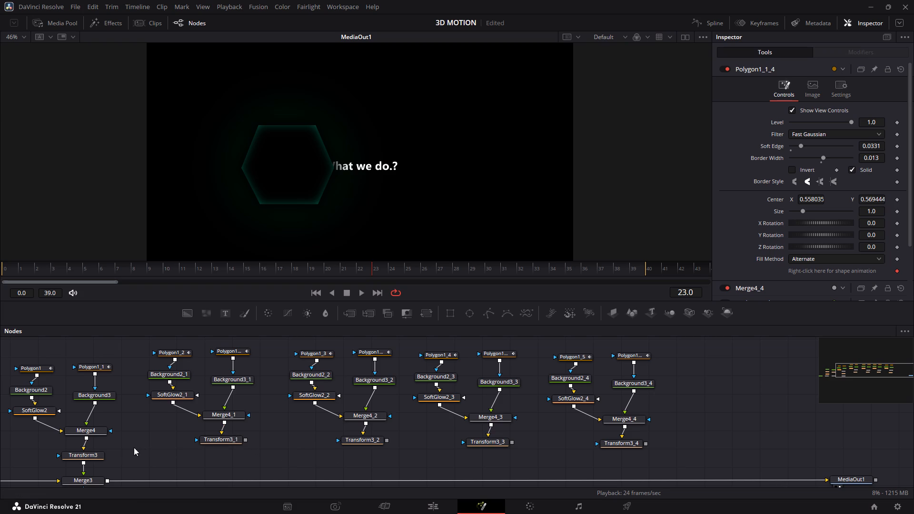
Move the original hexagon via Transform3 to the frame's upper left, with its center at about X 0.224, Y 0.724.
left_click(87, 455)
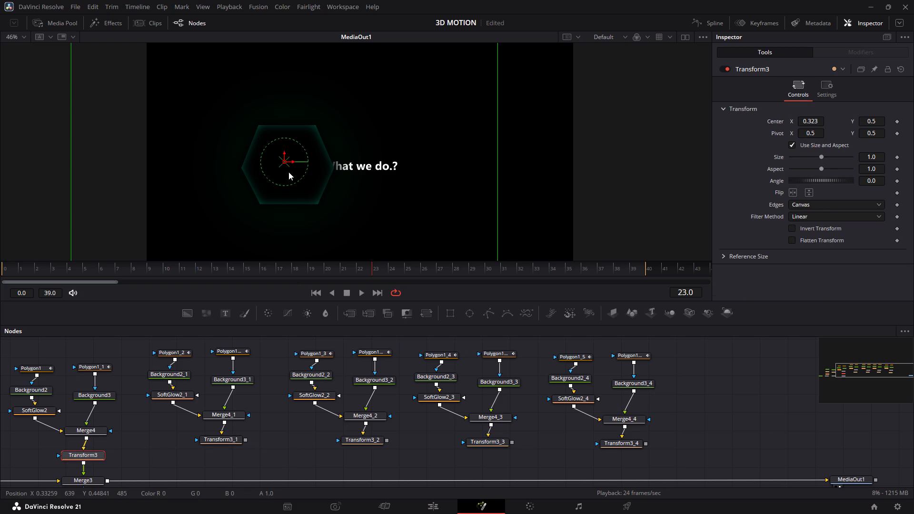
left_click_drag(283, 163, 241, 110)
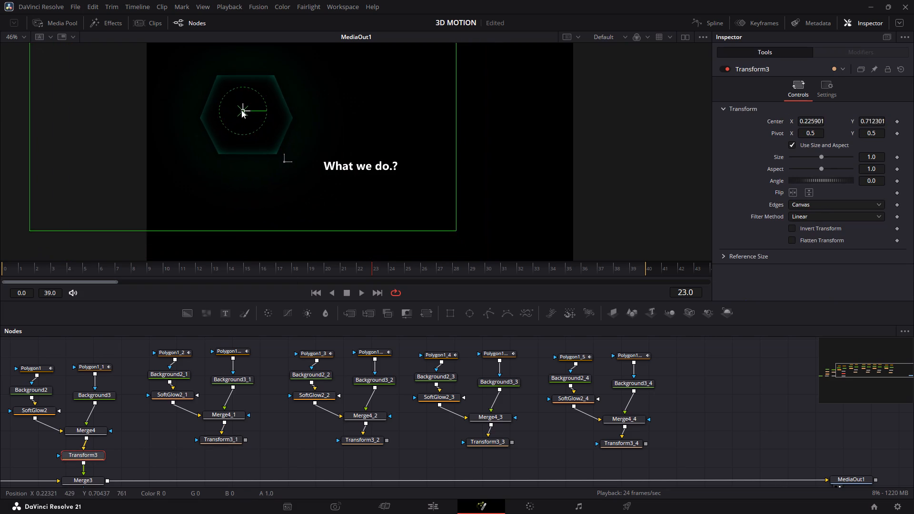
left_click_drag(241, 110, 225, 96)
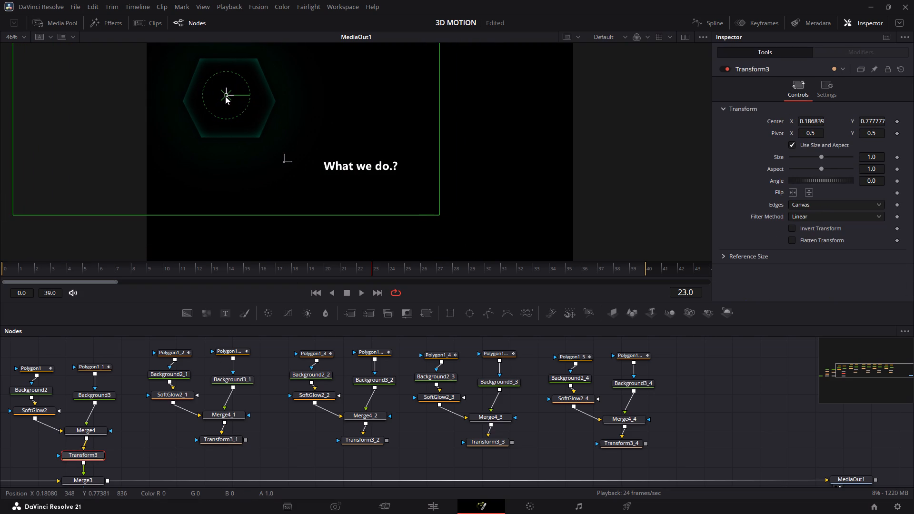
left_click_drag(225, 96, 225, 110)
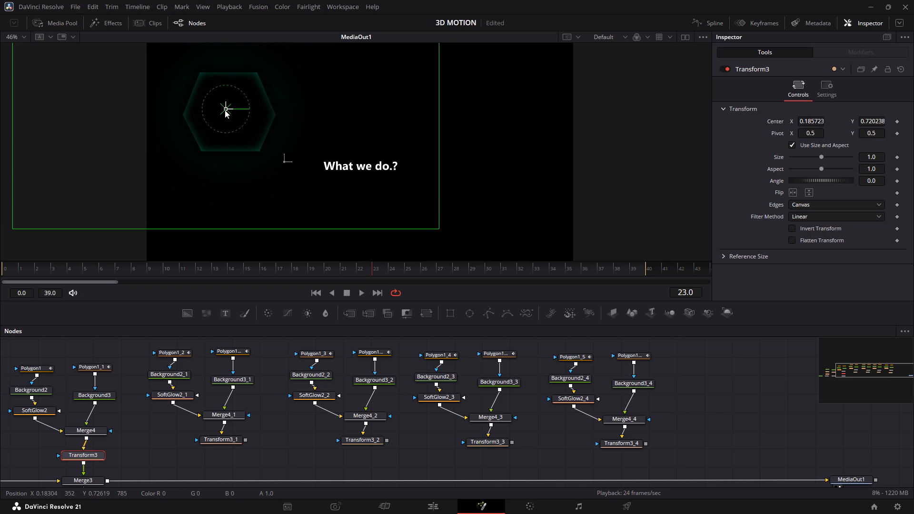
left_click_drag(225, 110, 241, 109)
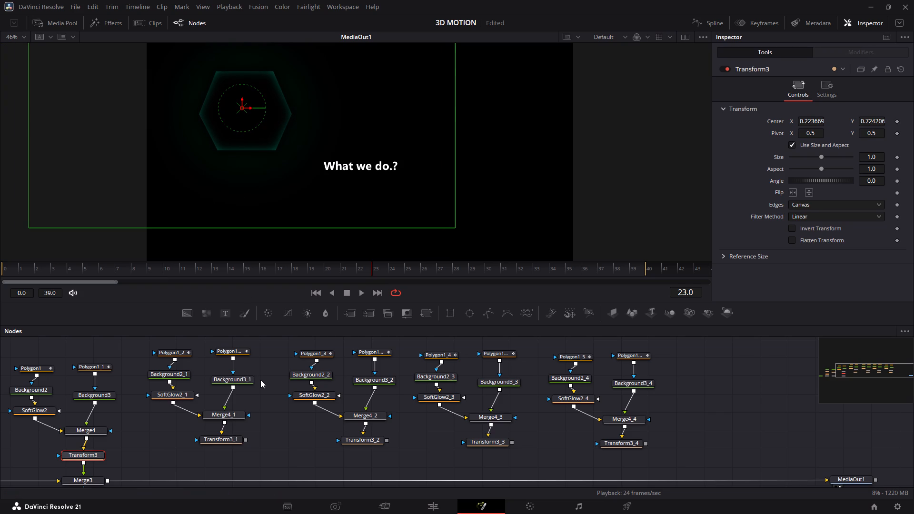
left_click(263, 381)
left_click(263, 381)
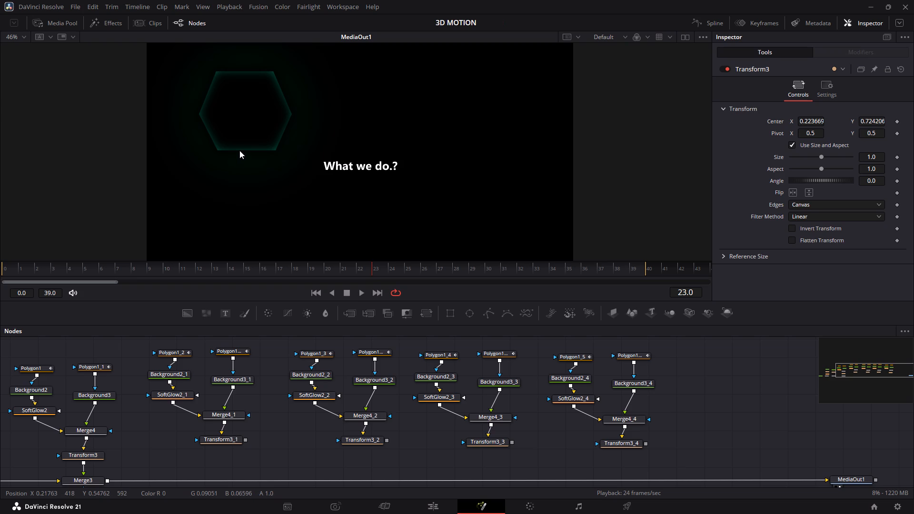
Merge the output of Transform3_1 into the main node line after Merge3.
left_click_drag(247, 439, 207, 456)
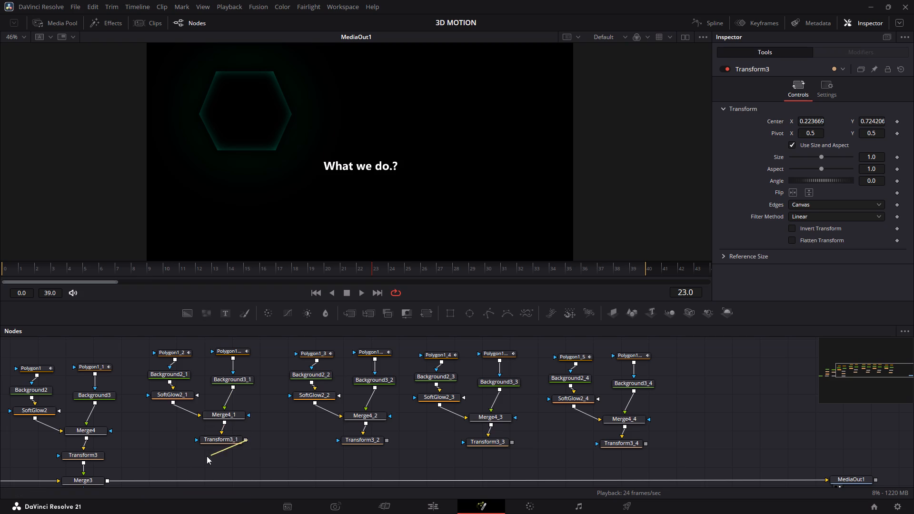
left_click_drag(207, 456, 105, 481)
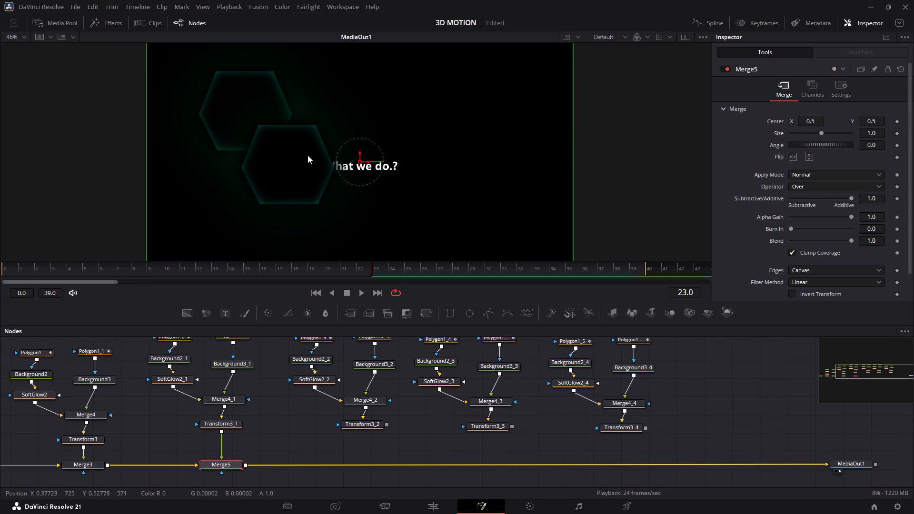
Move the second hexagon via Transform3_1 below the "What we do.?" text, with its center at about X 0.352, Y 0.264.
left_click(236, 425)
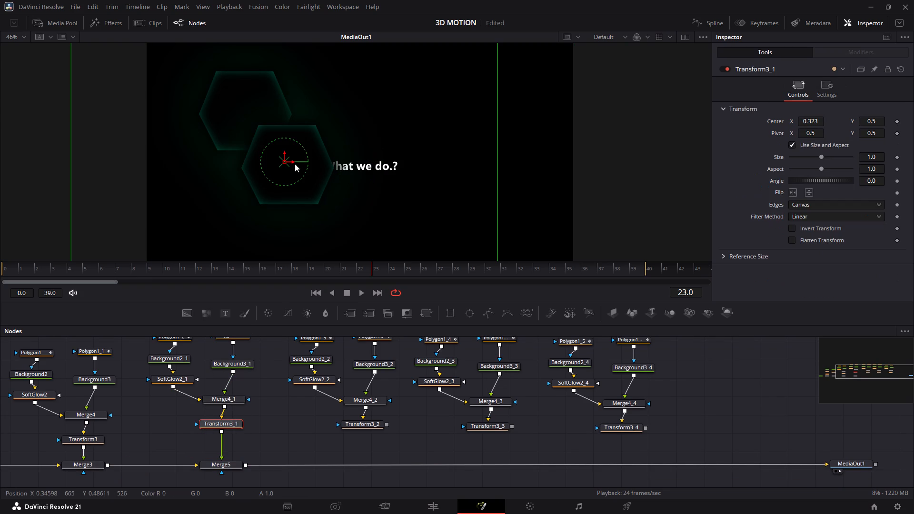
left_click_drag(283, 162, 229, 212)
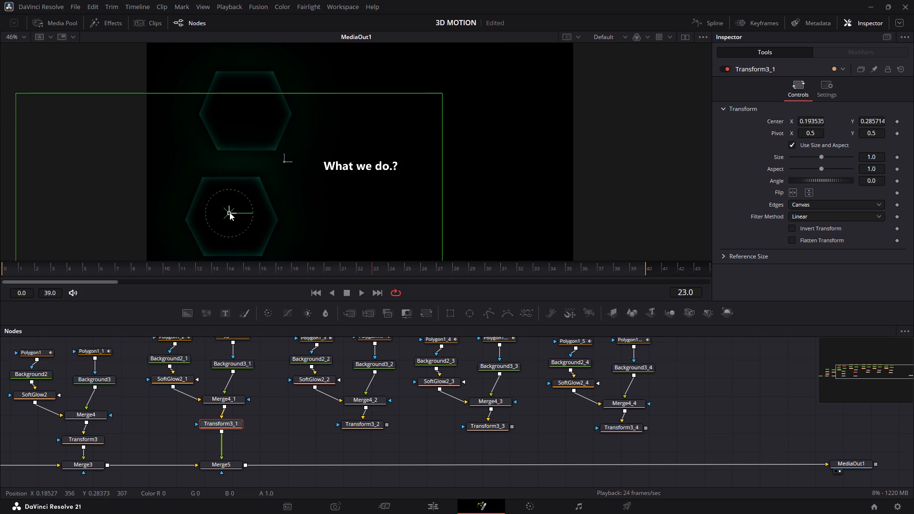
left_click_drag(229, 212, 198, 208)
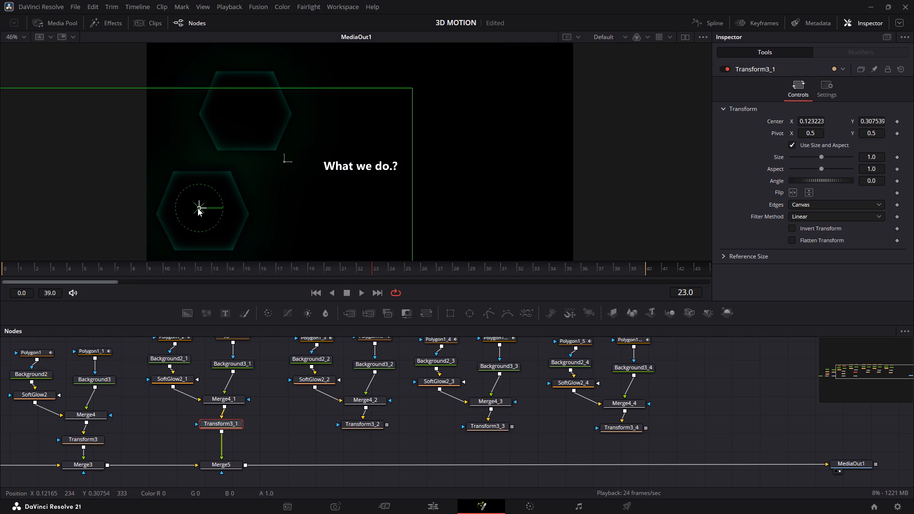
left_click_drag(198, 208, 203, 208)
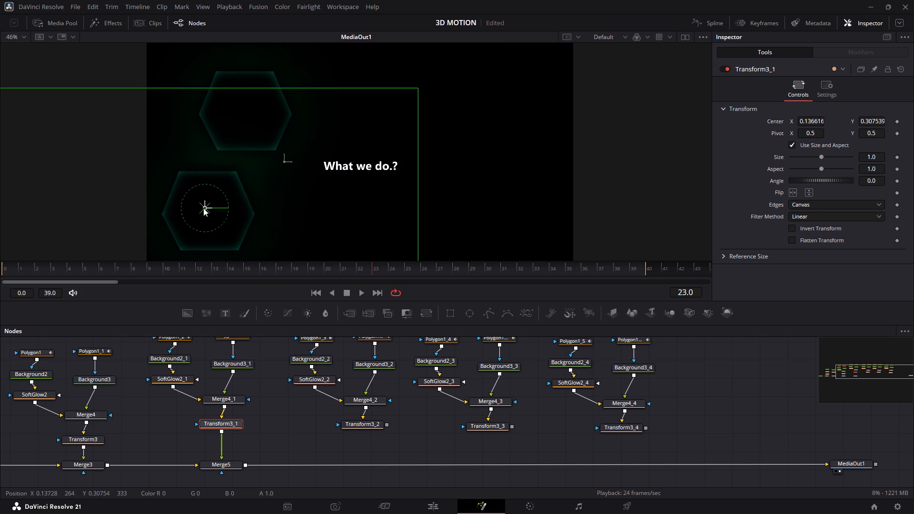
left_click_drag(203, 208, 294, 221)
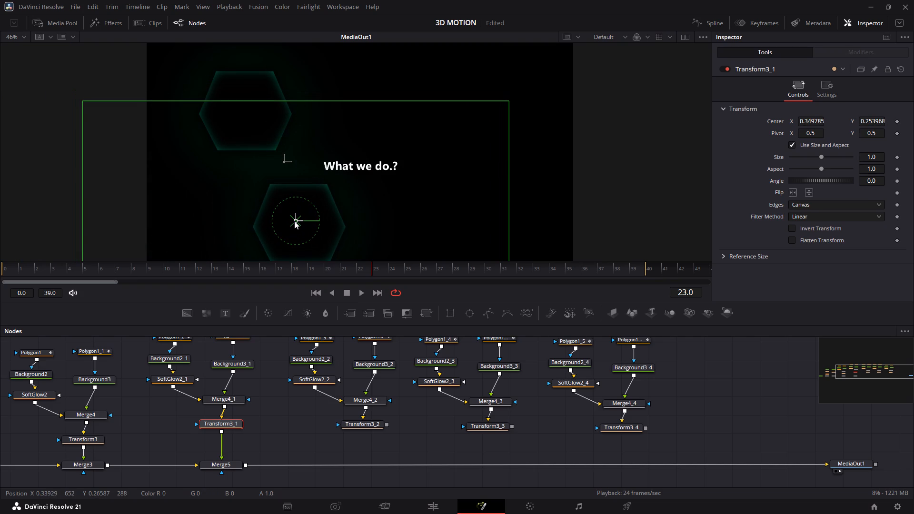
left_click_drag(294, 221, 295, 218)
Shift the lower hexagon via Transform3_1 slightly toward the frame's lower left, with its center at about X 0.328, Y 0.250.
scroll(402, 176, "down", 1)
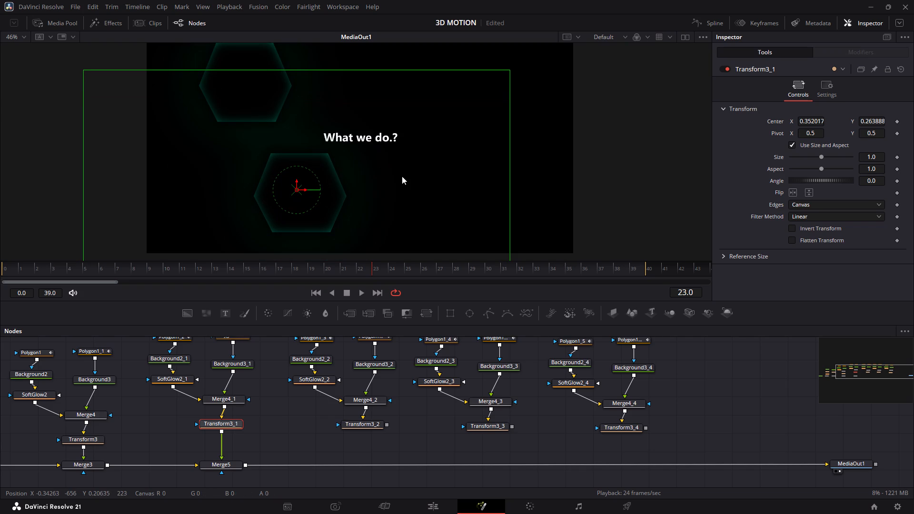
scroll(402, 176, "down", 1, "ctrl")
scroll(425, 157, "up", 1)
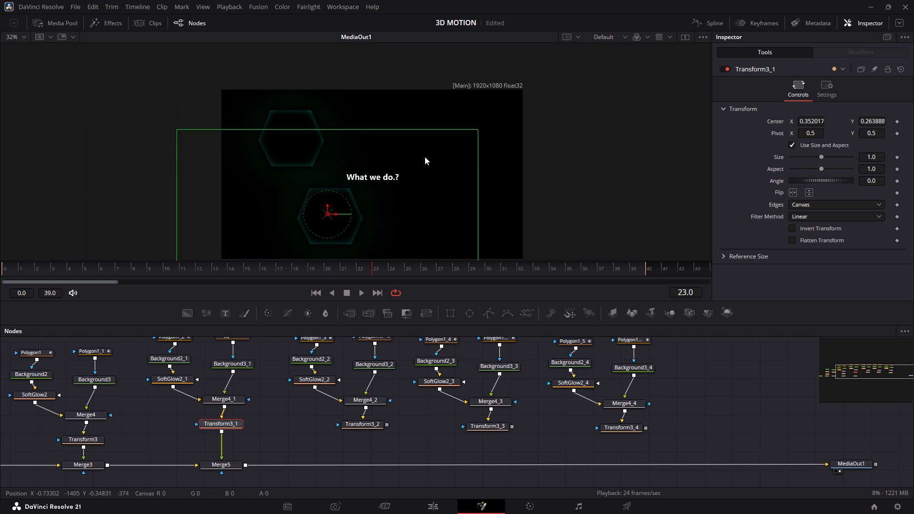
scroll(423, 160, "down", 1)
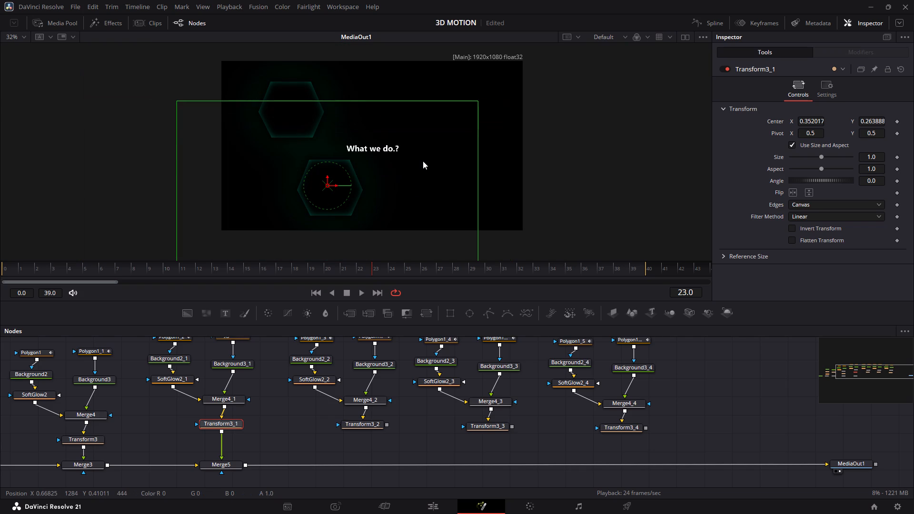
left_click(563, 164)
left_click(563, 164)
double_click(521, 414)
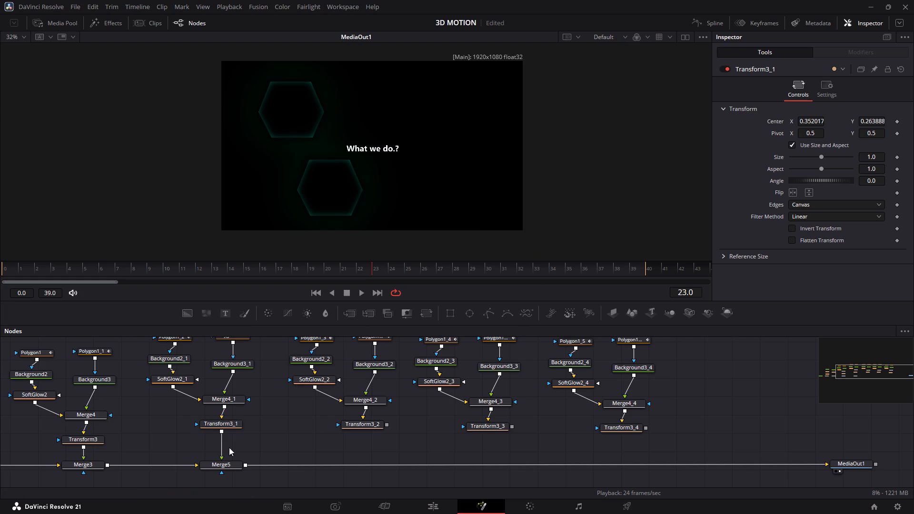
left_click(221, 426)
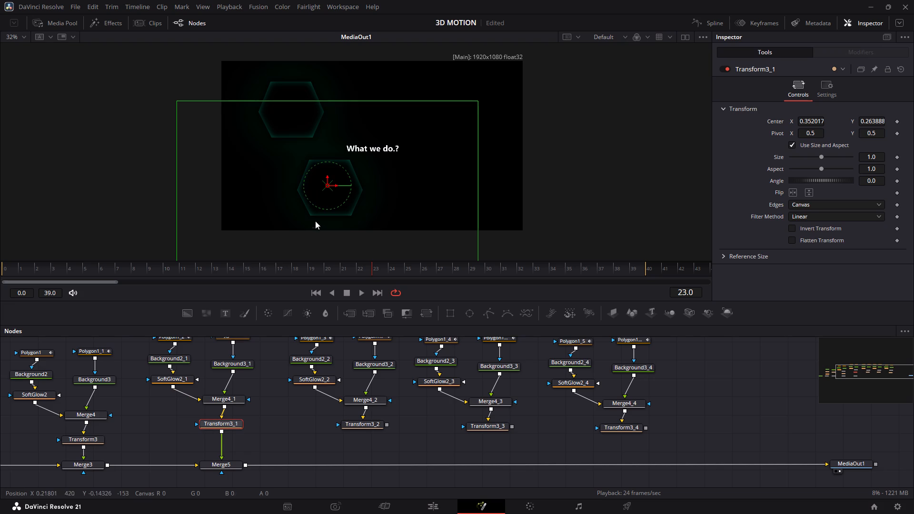
left_click_drag(329, 186, 322, 186)
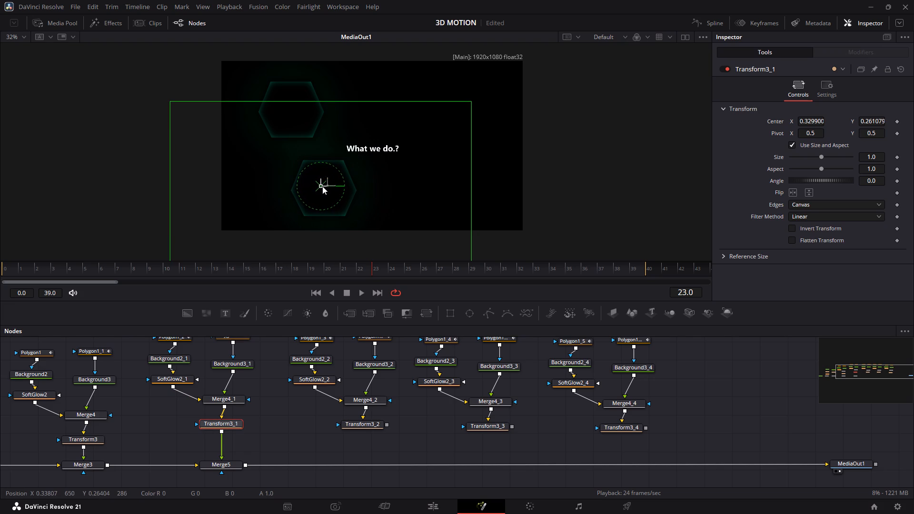
left_click_drag(322, 186, 321, 188)
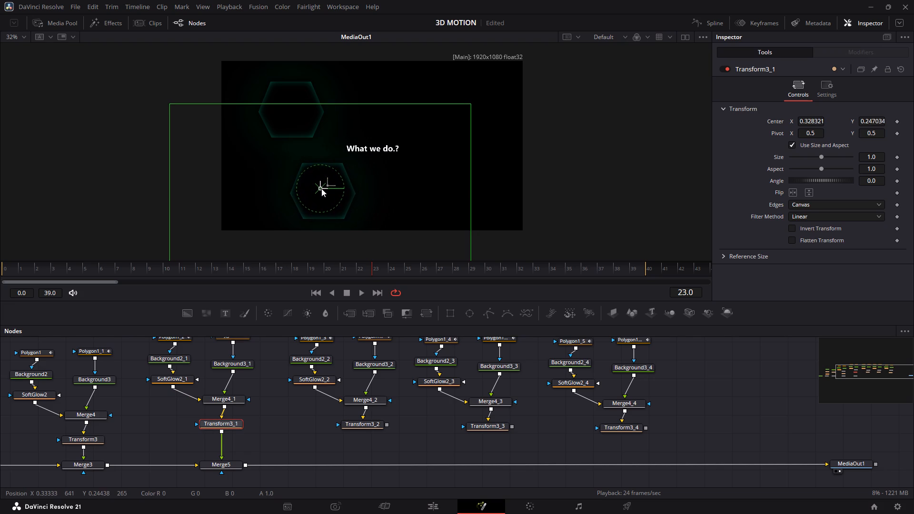
left_click_drag(321, 188, 322, 188)
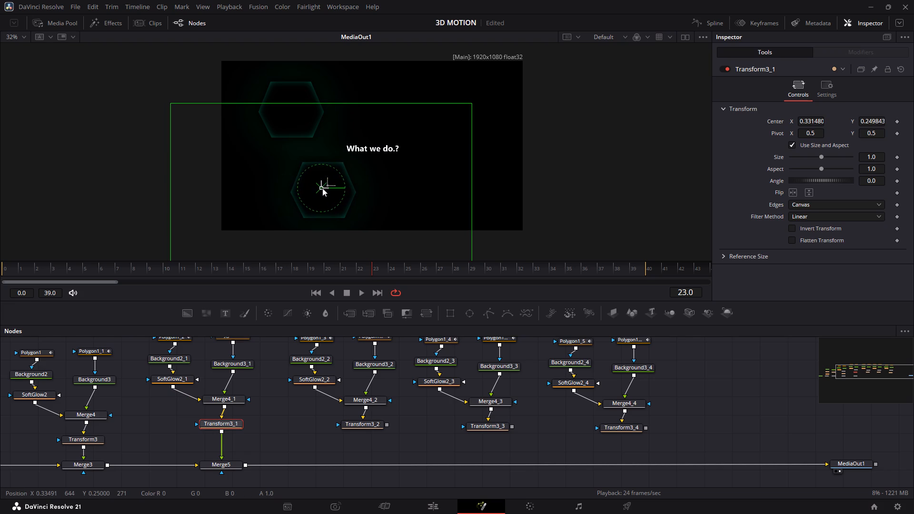
left_click_drag(322, 188, 322, 188)
left_click(316, 440)
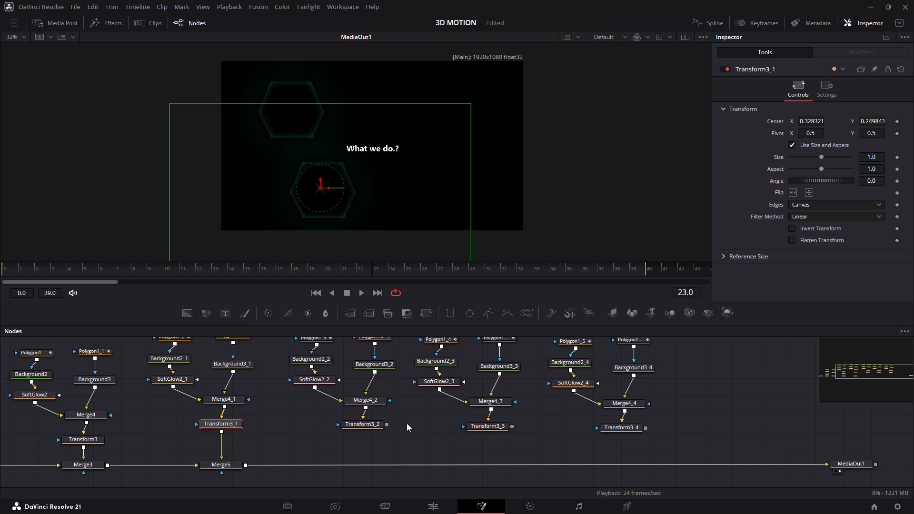
Merge the output of Transform3_2 into the main node line after Merge5.
left_click_drag(384, 425, 243, 469)
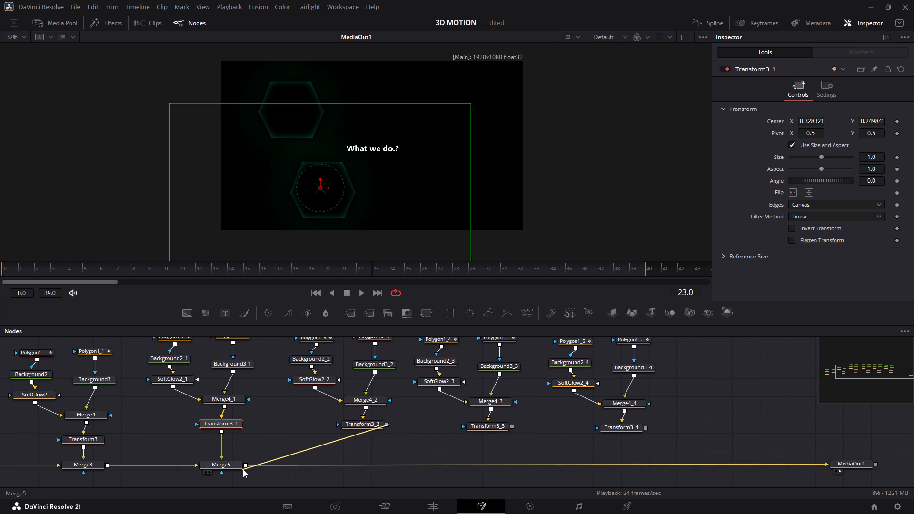
left_click_drag(243, 469, 244, 467)
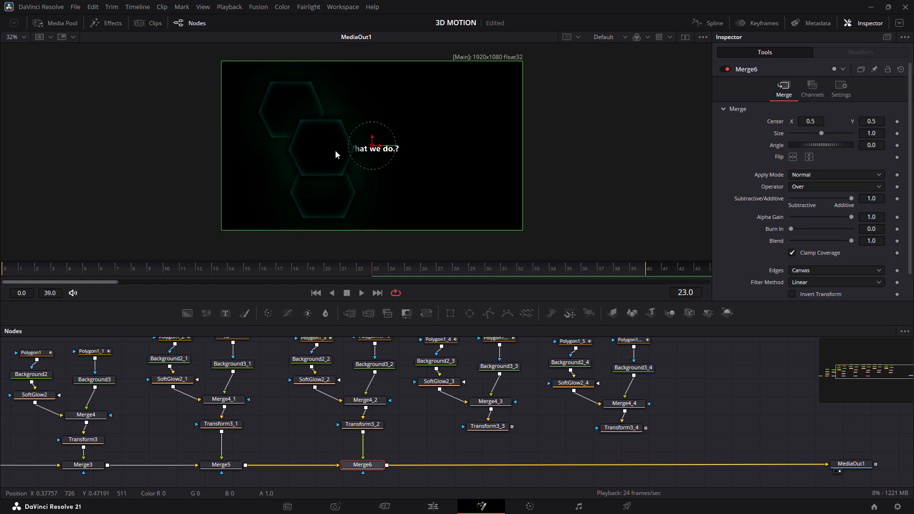
left_click(333, 150)
Move the third hexagon via Transform3_2 to the right of the "What we do.?" text, with its center at about X 0.789, Y 0.503.
left_click(368, 423)
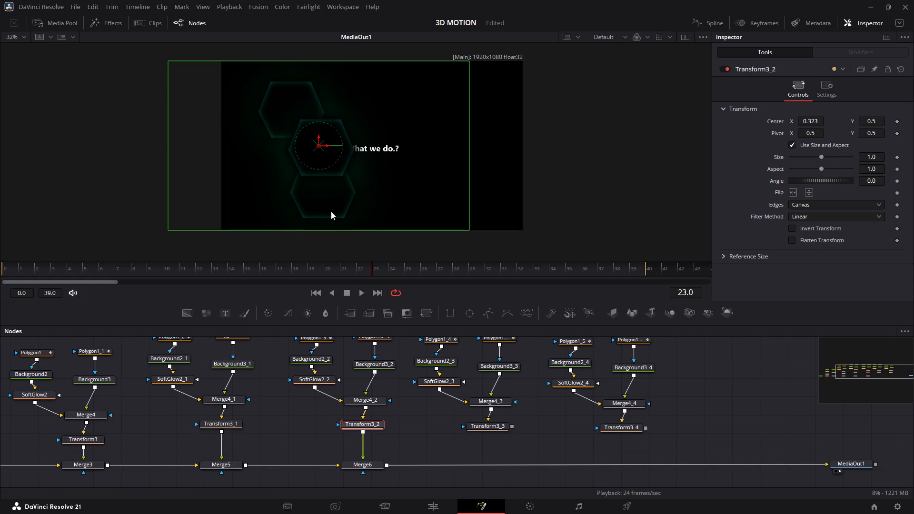
left_click_drag(318, 144, 374, 84)
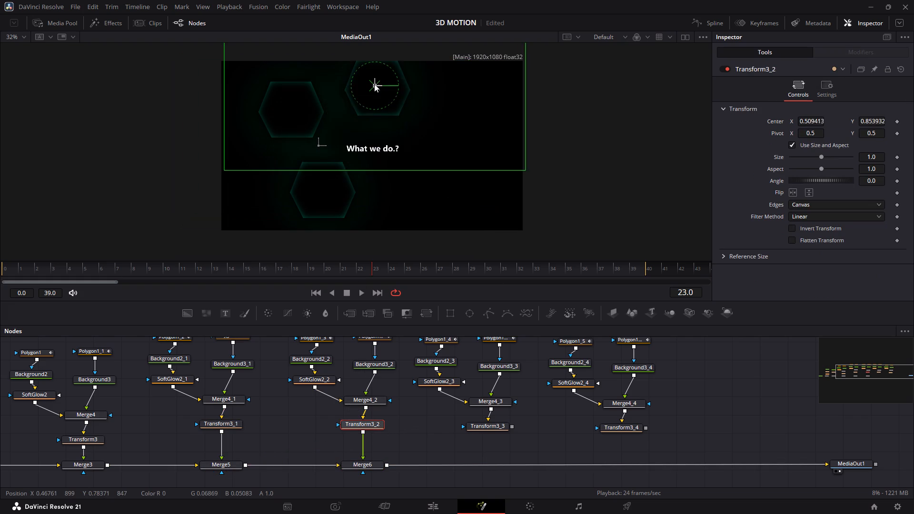
left_click_drag(374, 84, 441, 144)
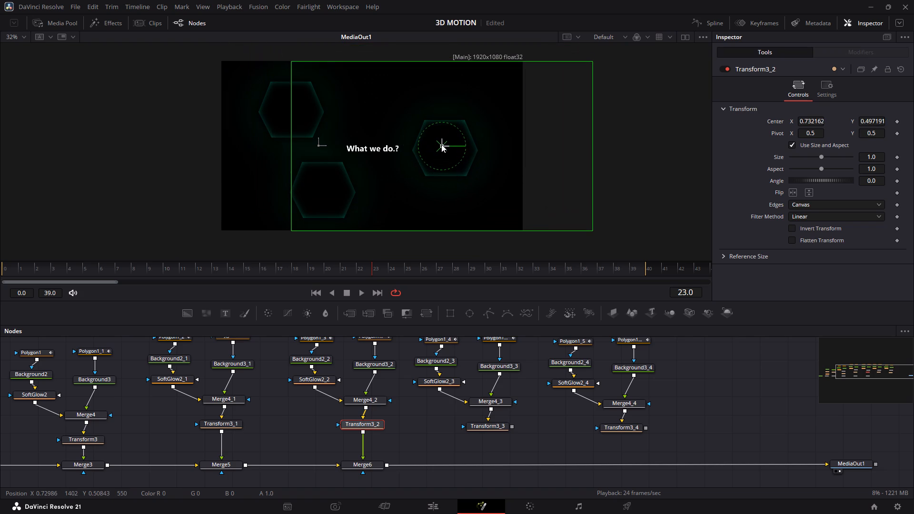
left_click_drag(441, 144, 440, 143)
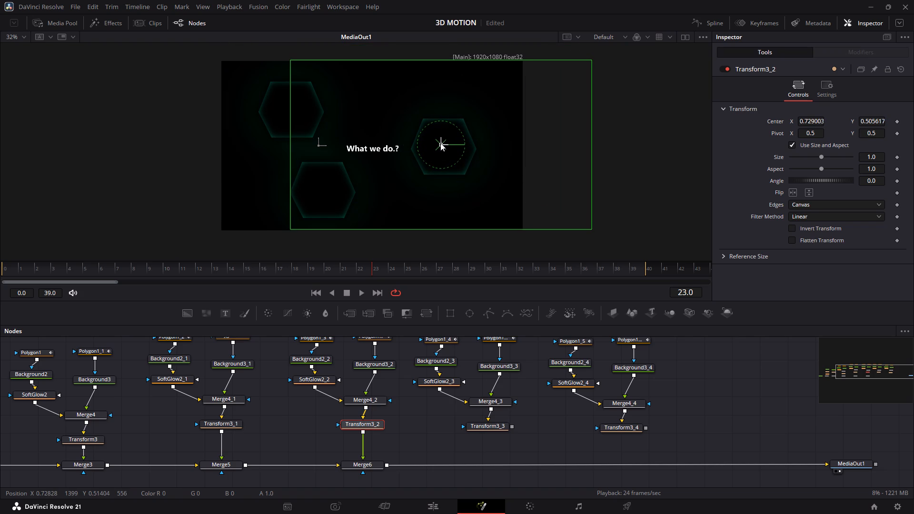
left_click_drag(440, 143, 458, 143)
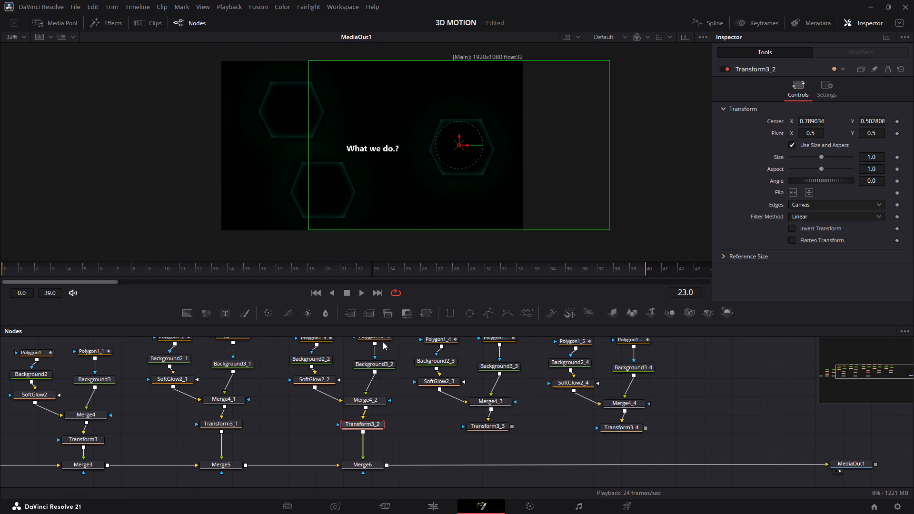
left_click_drag(395, 435, 400, 441)
left_click(400, 441)
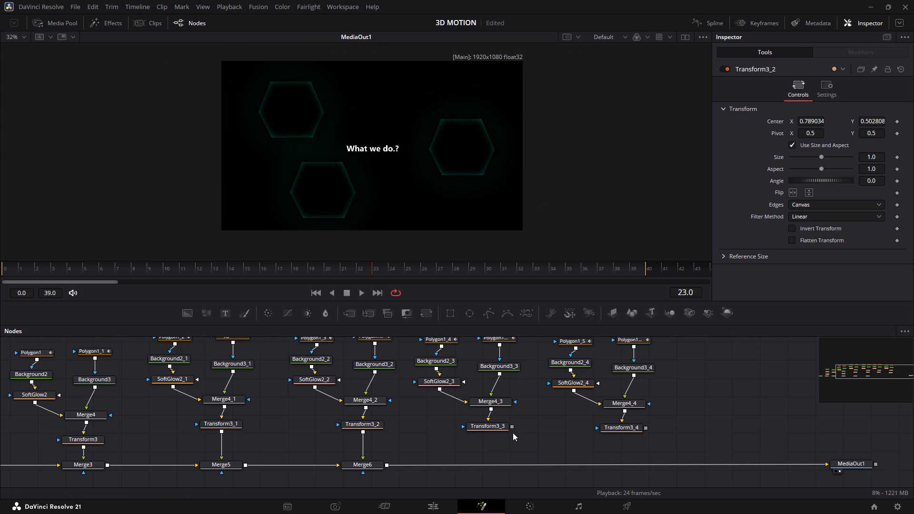
Merge the output of Transform3_3 into the main node line after Merge6.
left_click_drag(513, 426, 390, 466)
left_click_drag(390, 466, 387, 466)
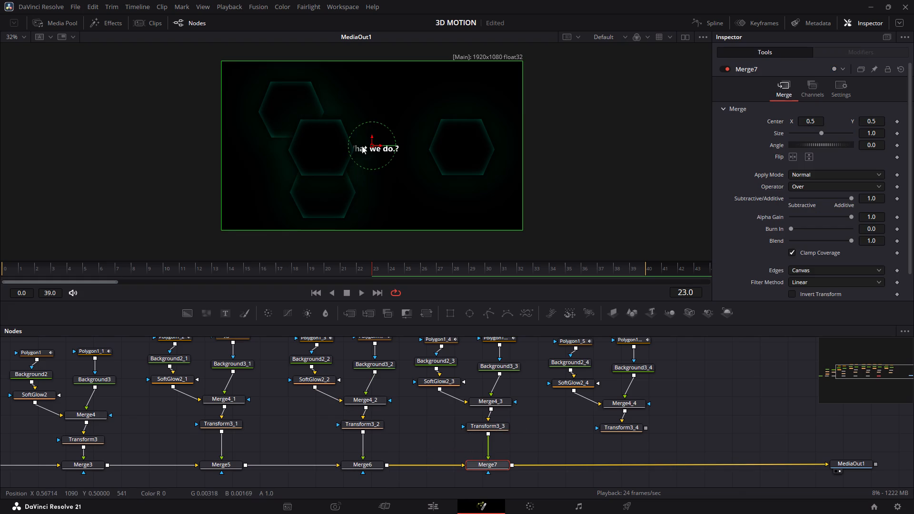
Move the fourth hexagon via Transform3_3 above and right of the "What we do.?" text, with its center at about X 0.609, Y 0.753.
left_click(492, 428)
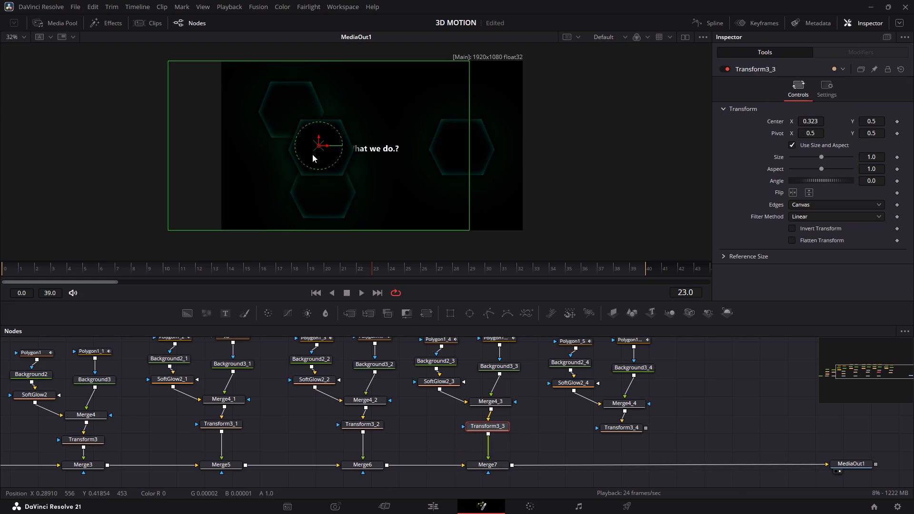
left_click_drag(318, 146, 382, 106)
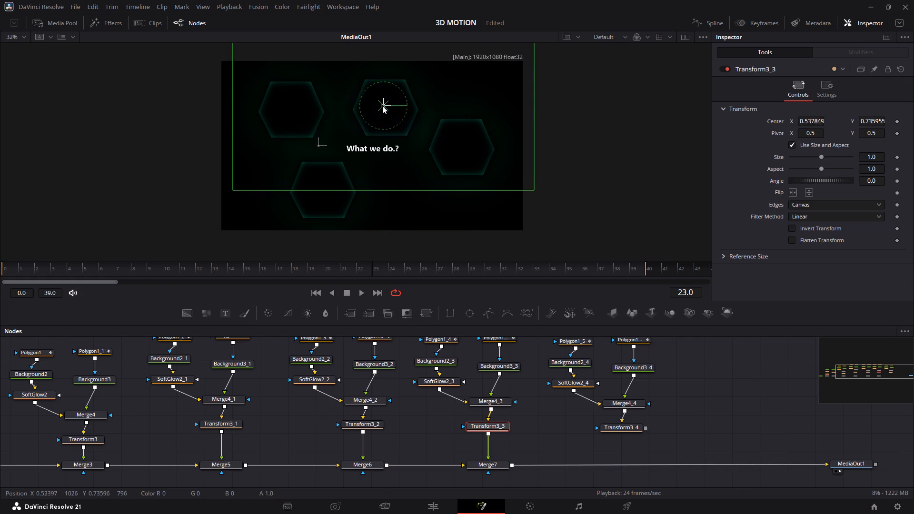
left_click_drag(382, 106, 438, 83)
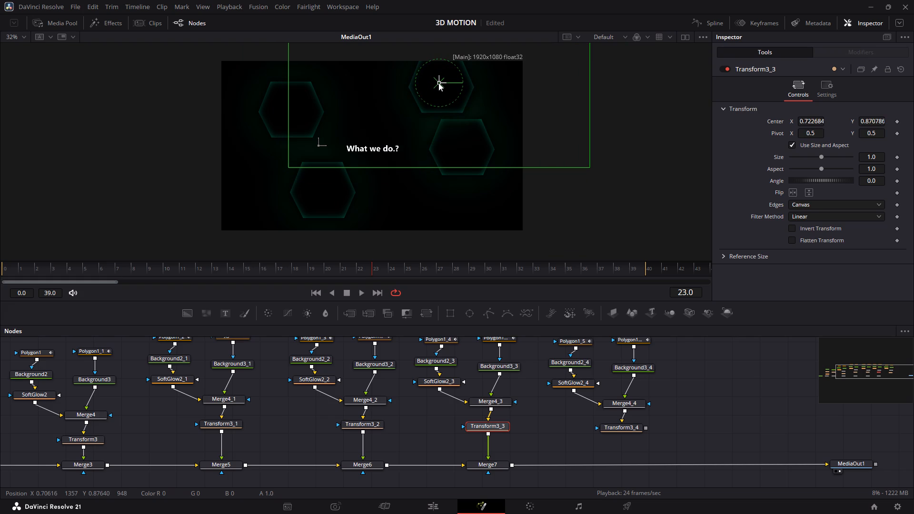
left_click_drag(438, 83, 419, 98)
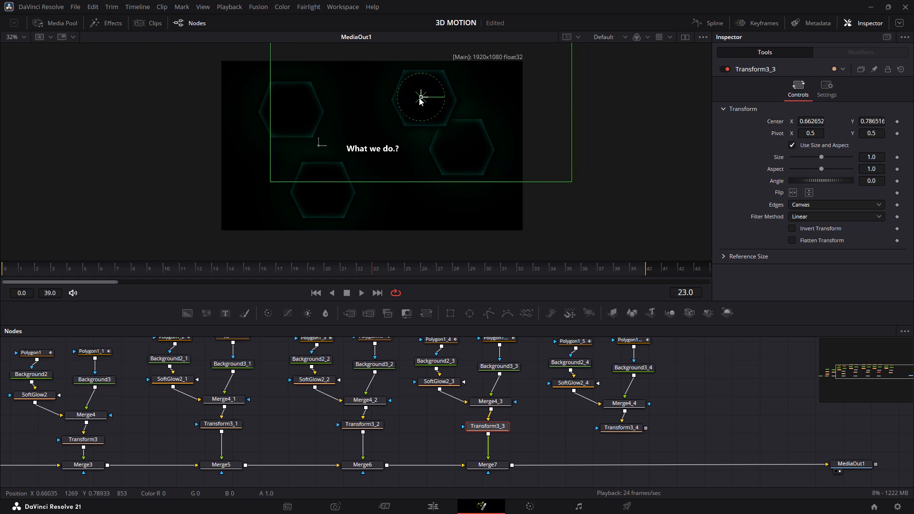
left_click_drag(419, 98, 401, 113)
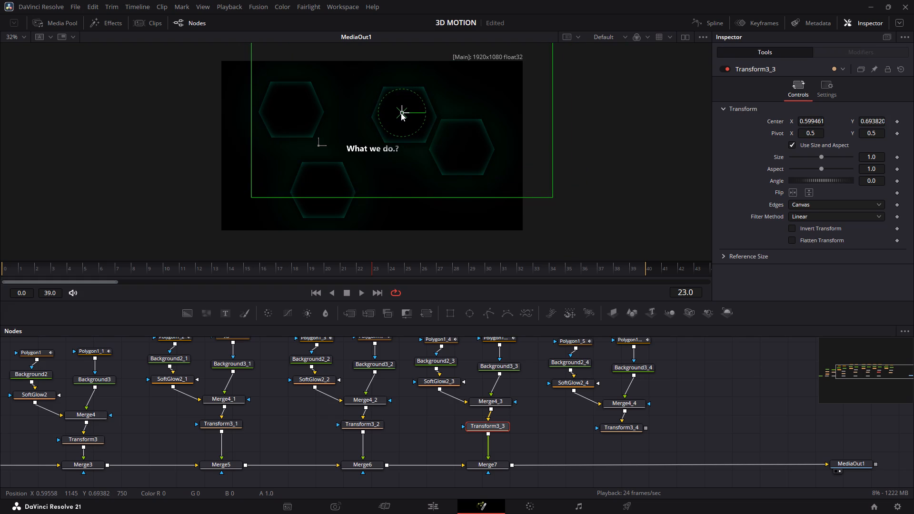
left_click_drag(401, 113, 403, 104)
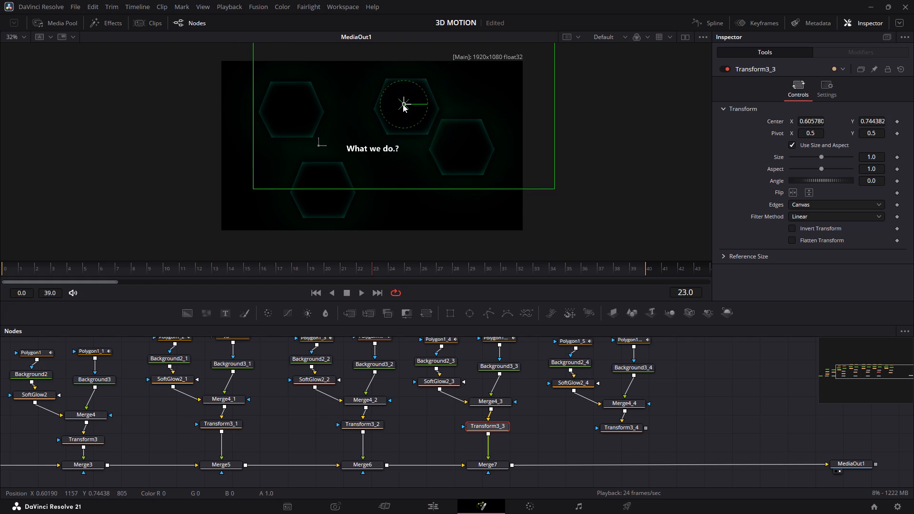
left_click_drag(403, 104, 405, 103)
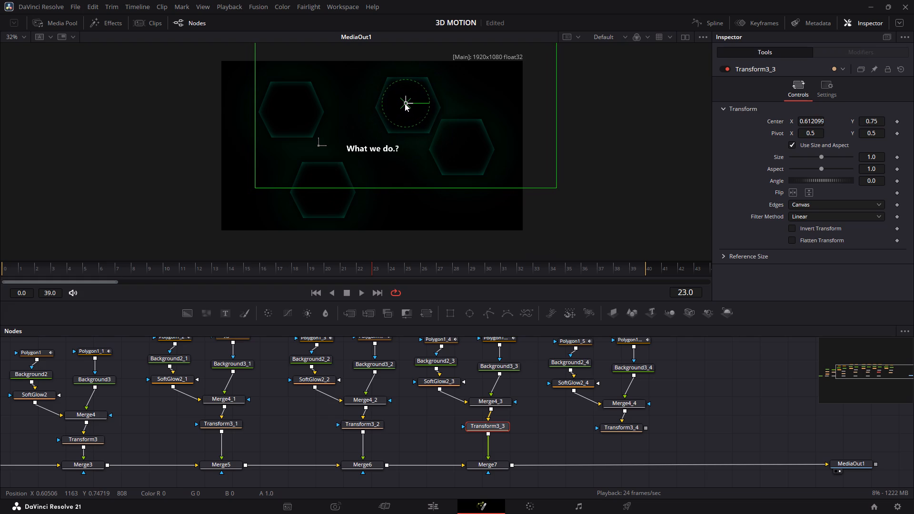
left_click_drag(405, 103, 404, 103)
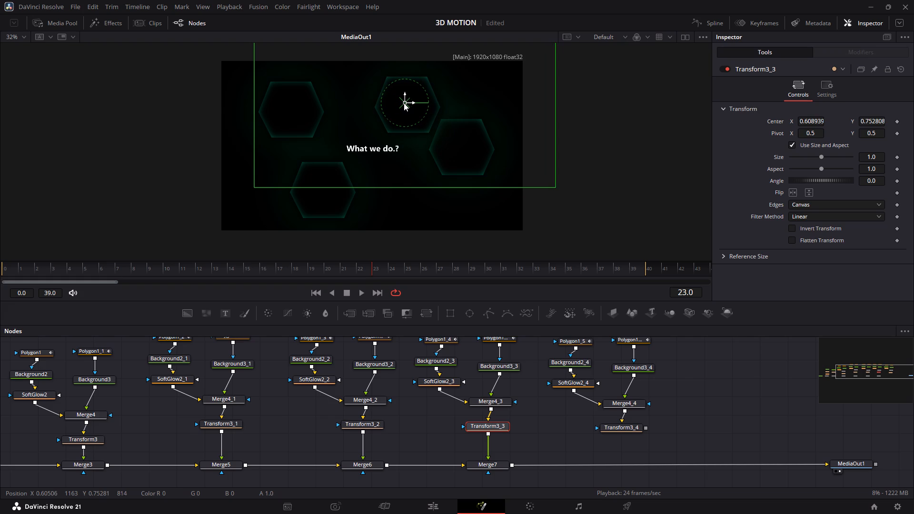
left_click(674, 385)
left_click(675, 385)
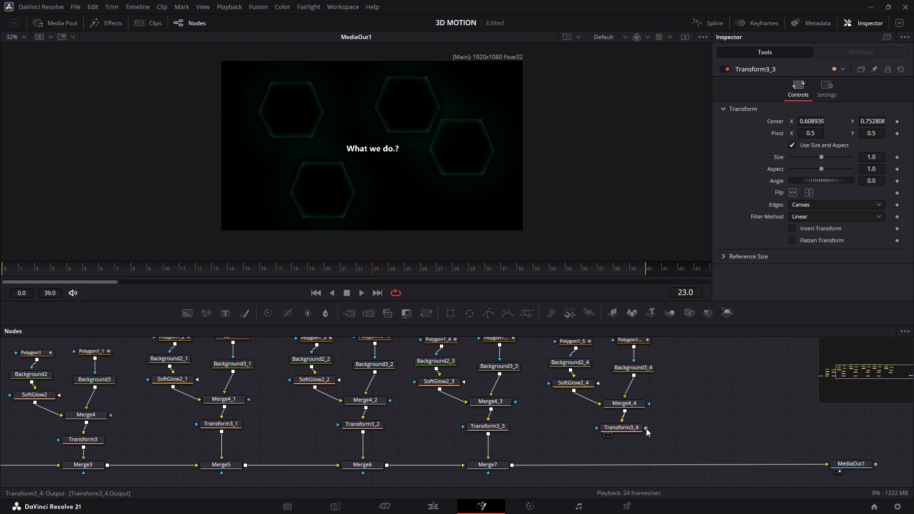
Merge the output of Transform3_4 into the main node line after Merge7.
left_click_drag(646, 428, 515, 463)
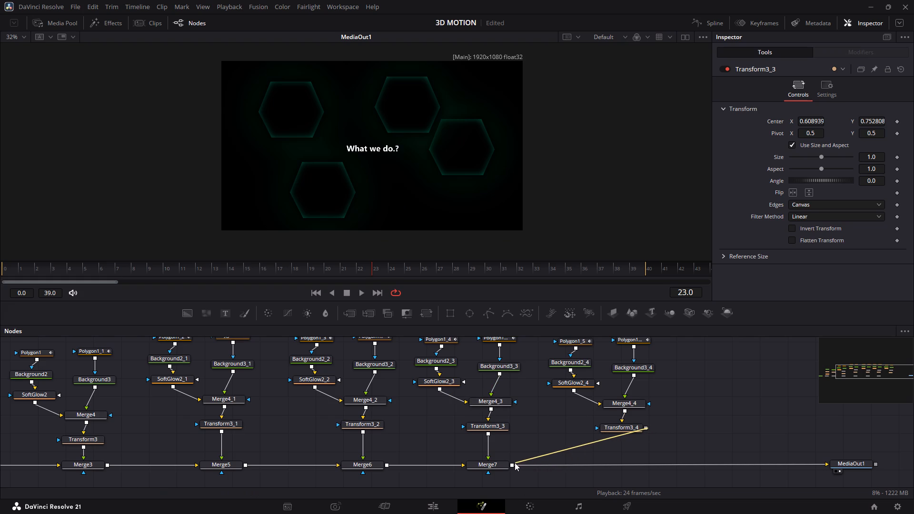
left_click_drag(515, 463, 512, 465)
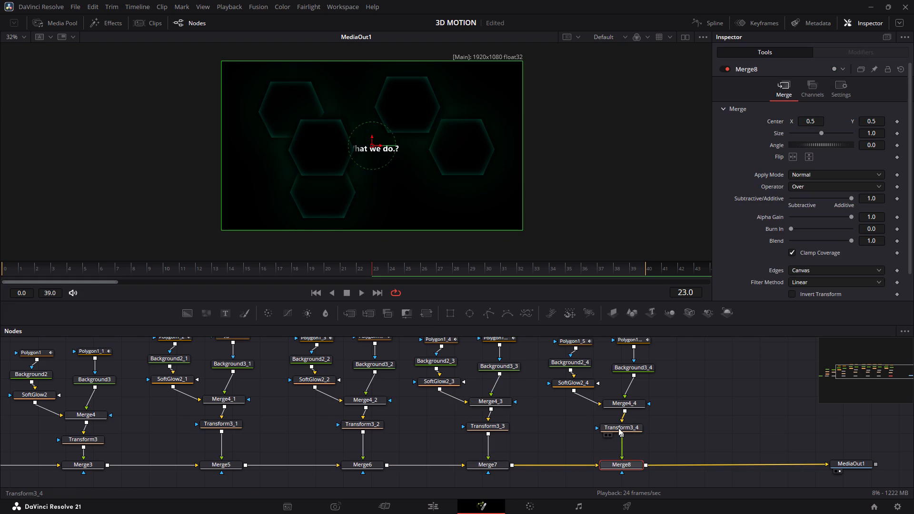
Move the fifth hexagon via Transform3_4 below and right of the "What we do.?" text, with its center at about X 0.606, Y 0.272.
left_click(618, 428)
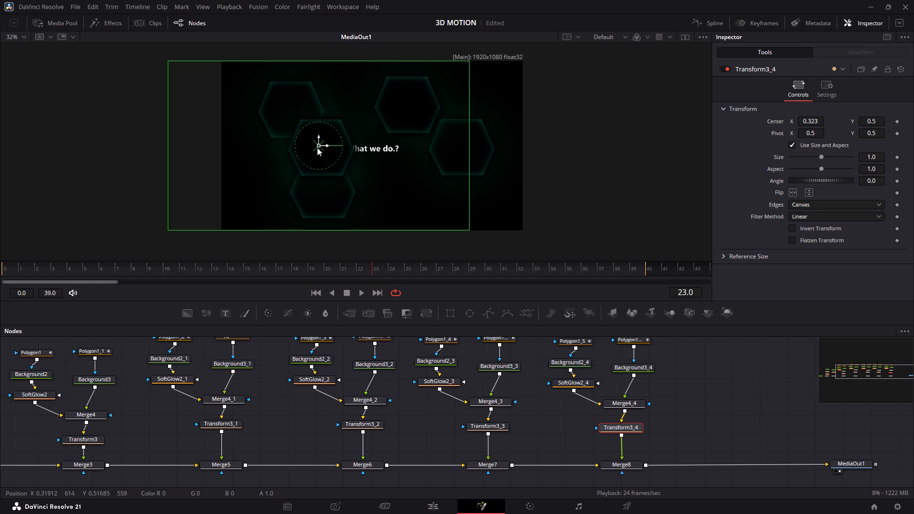
left_click_drag(318, 145, 395, 190)
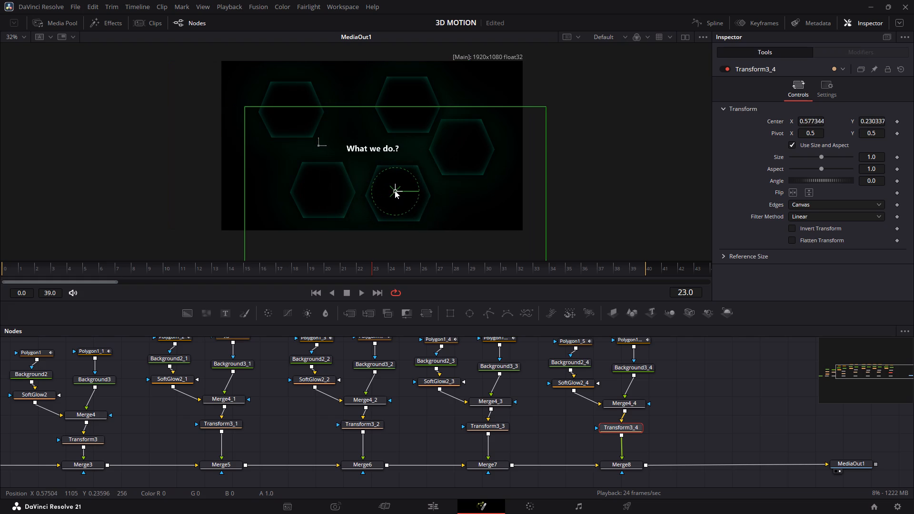
left_click_drag(395, 190, 402, 184)
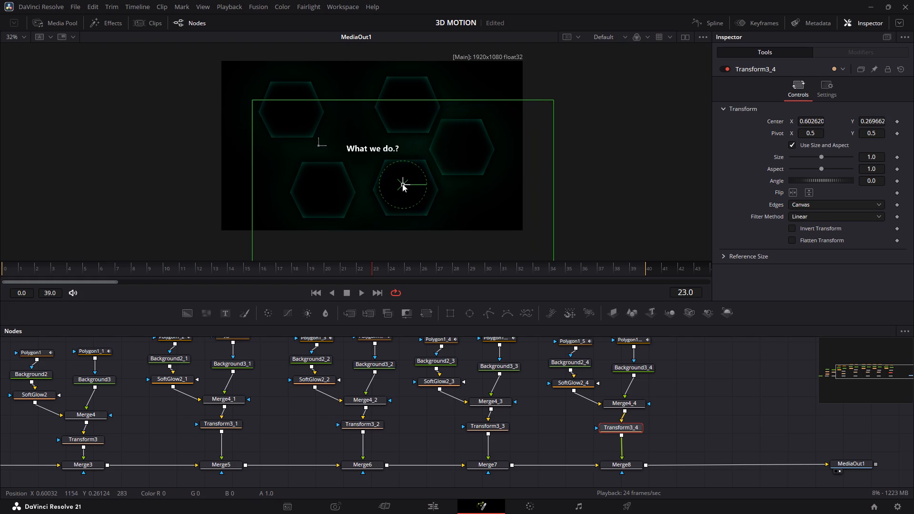
left_click_drag(402, 184, 404, 183)
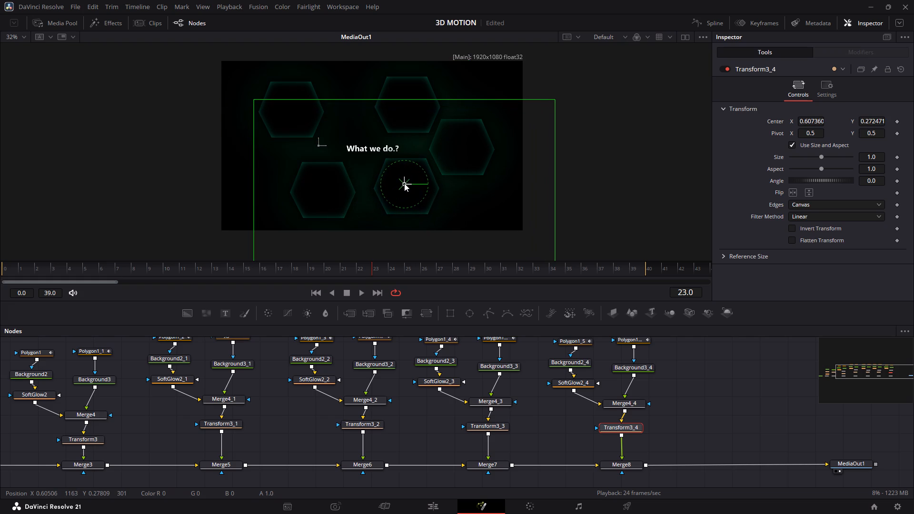
left_click_drag(404, 183, 403, 184)
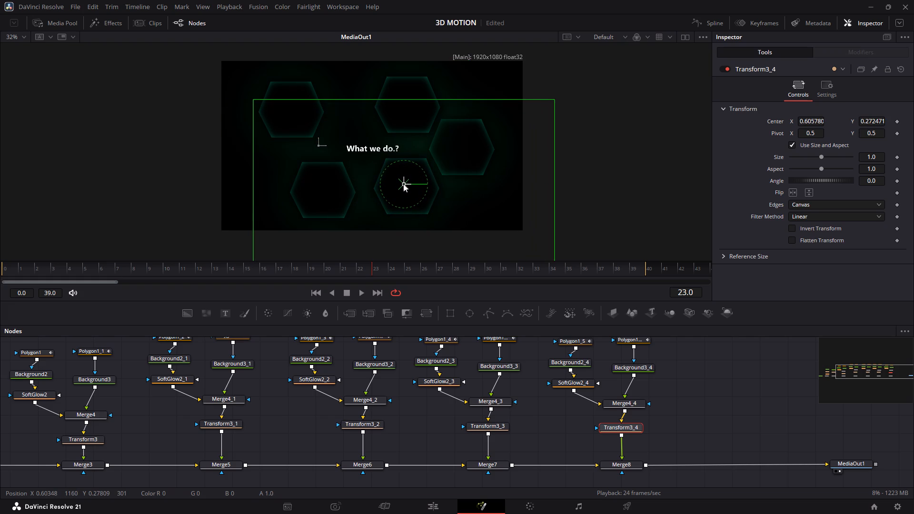
Move the fifth hexagon via Transform3_4 to the far left of the text, below the upper-left hexagon, with its center at about X 0.121, Y 0.365.
left_click_drag(403, 184, 402, 196)
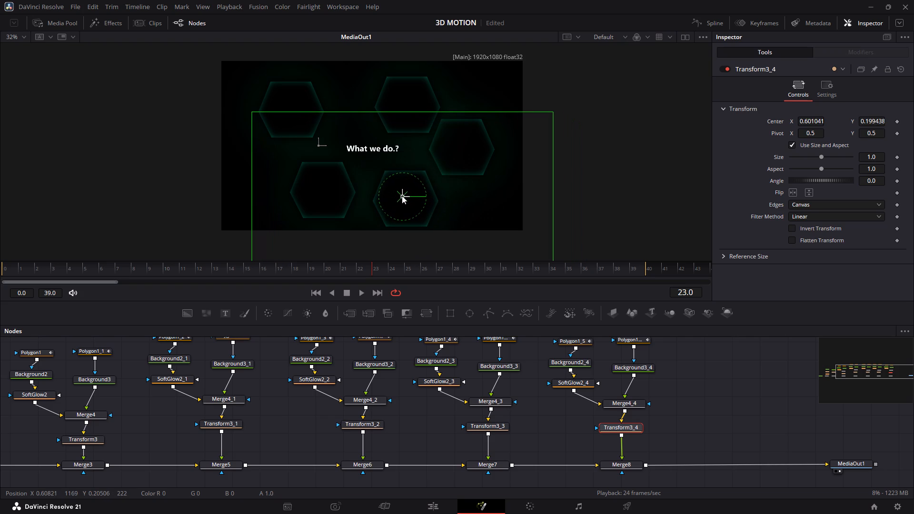
left_click_drag(402, 196, 385, 188)
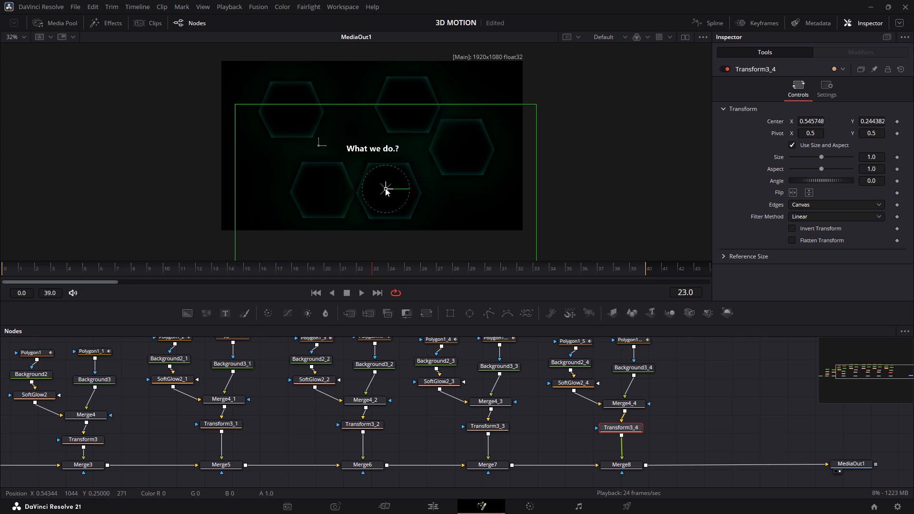
left_click_drag(385, 188, 267, 182)
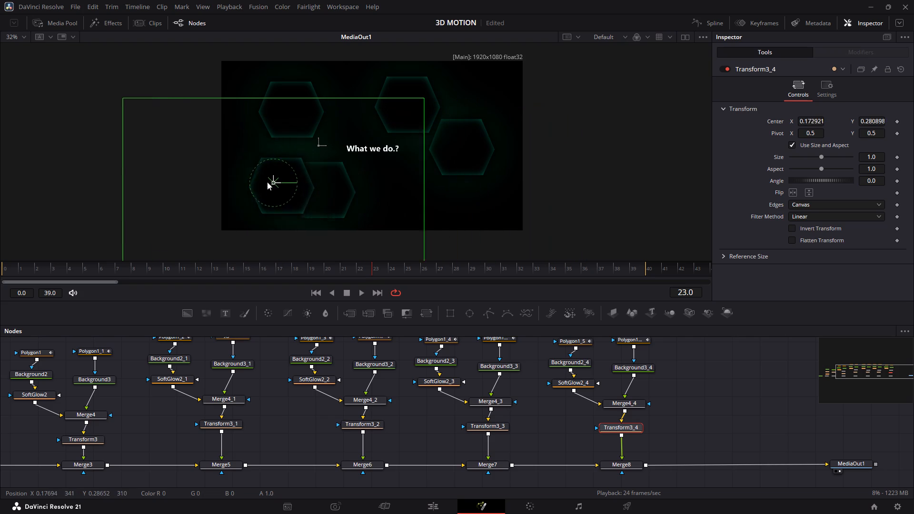
left_click_drag(267, 182, 257, 168)
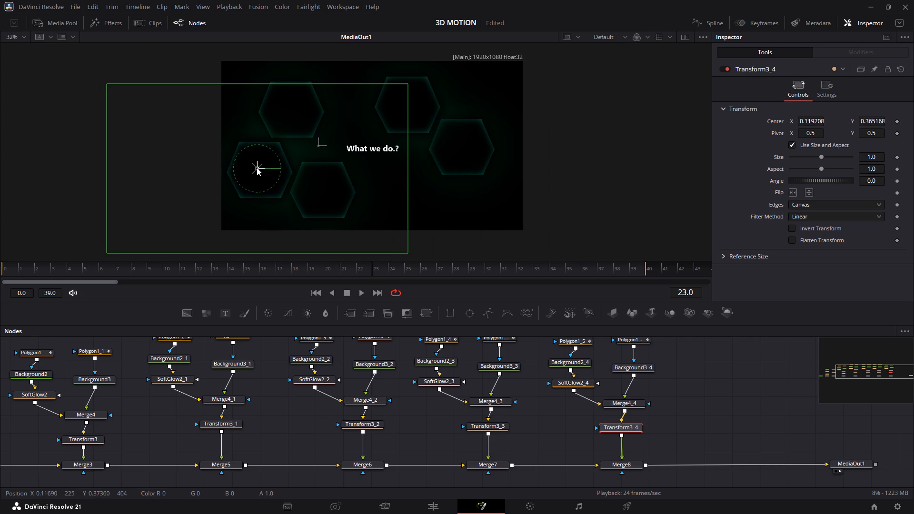
left_click_drag(257, 168, 257, 168)
left_click(694, 405)
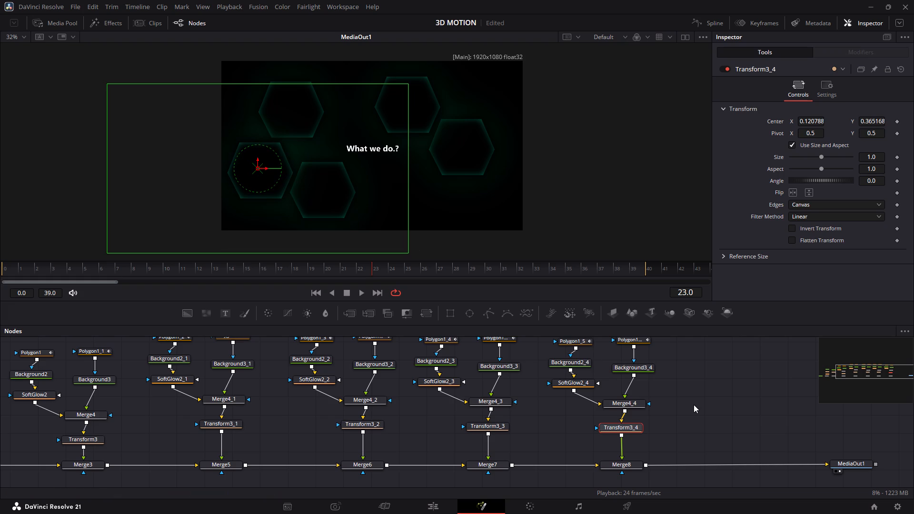
left_click(694, 405)
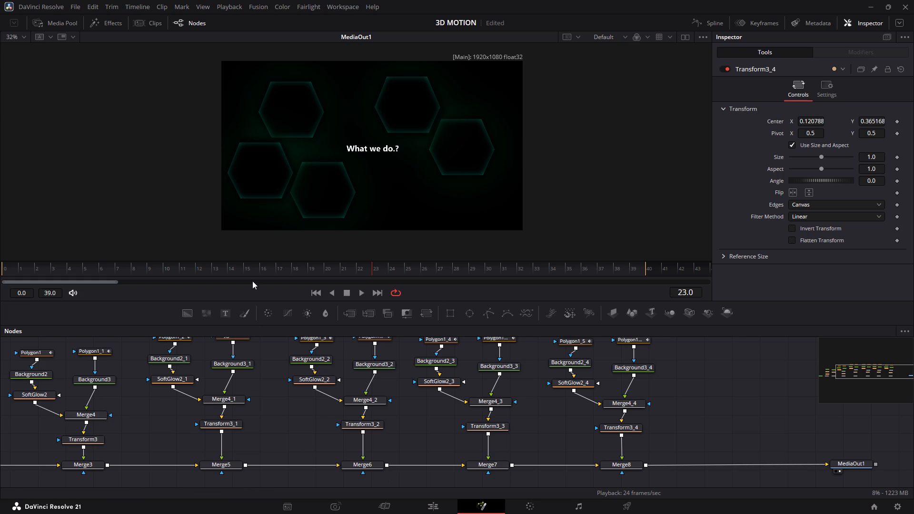
Shift the lower hexagon horizontally via Transform3_1 toward the text, with its center at about X 0.390.
left_click(226, 423)
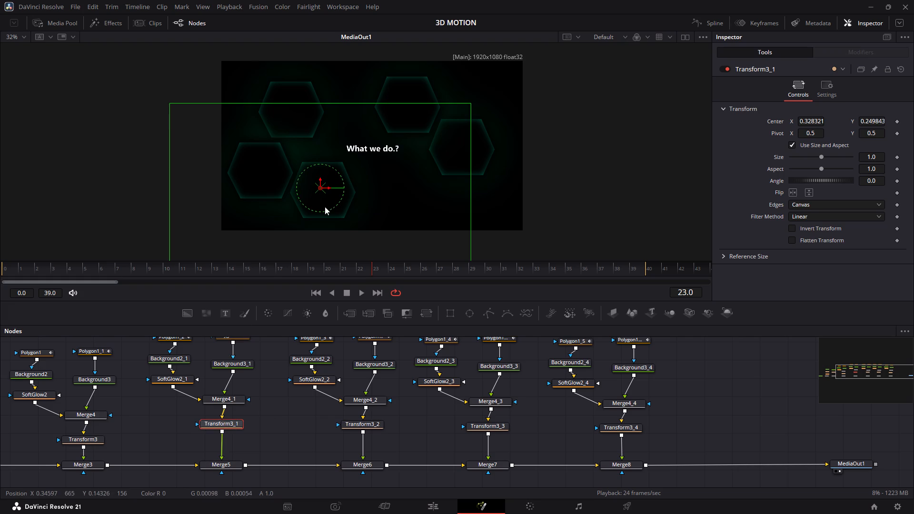
left_click_drag(328, 190, 372, 195)
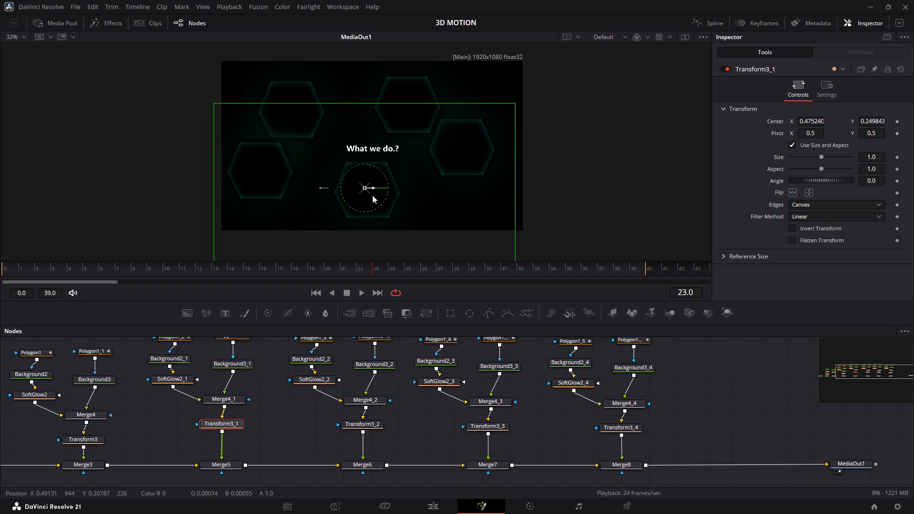
left_click_drag(372, 195, 350, 194)
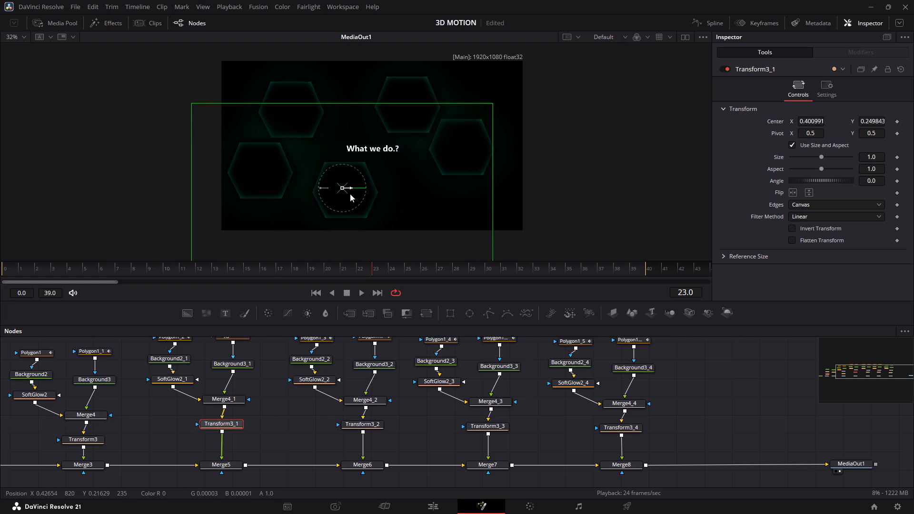
left_click_drag(350, 194, 347, 194)
double_click(700, 419)
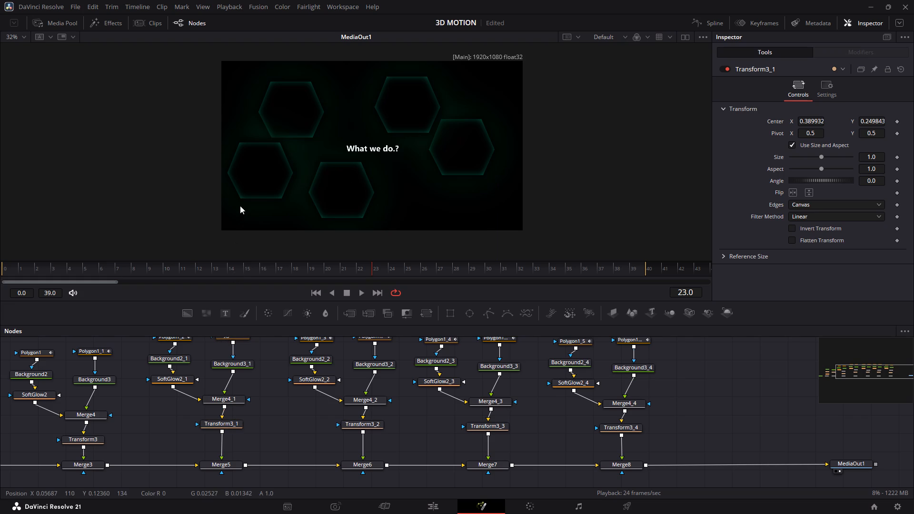
Nudge the fifth hexagon via Transform3_4 inward and slightly down, with its center at about X 0.163, Y 0.337.
left_click(630, 426)
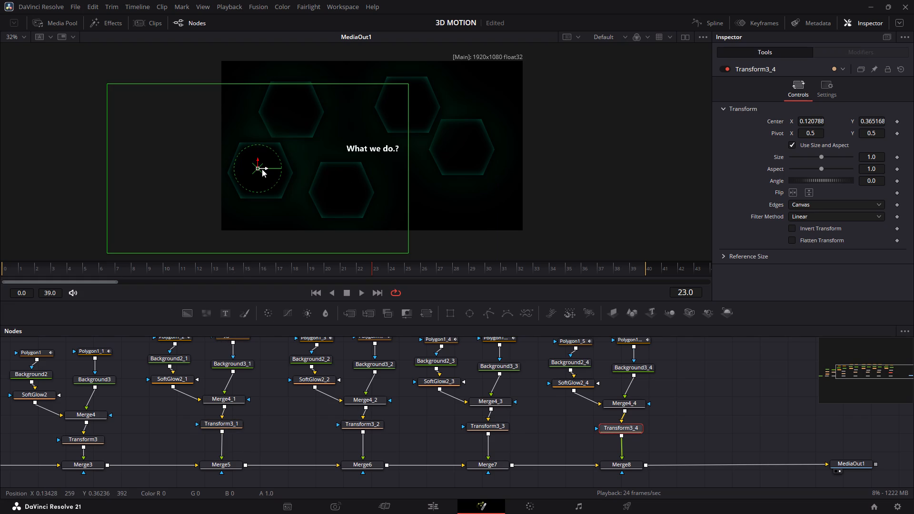
left_click_drag(266, 169, 278, 169)
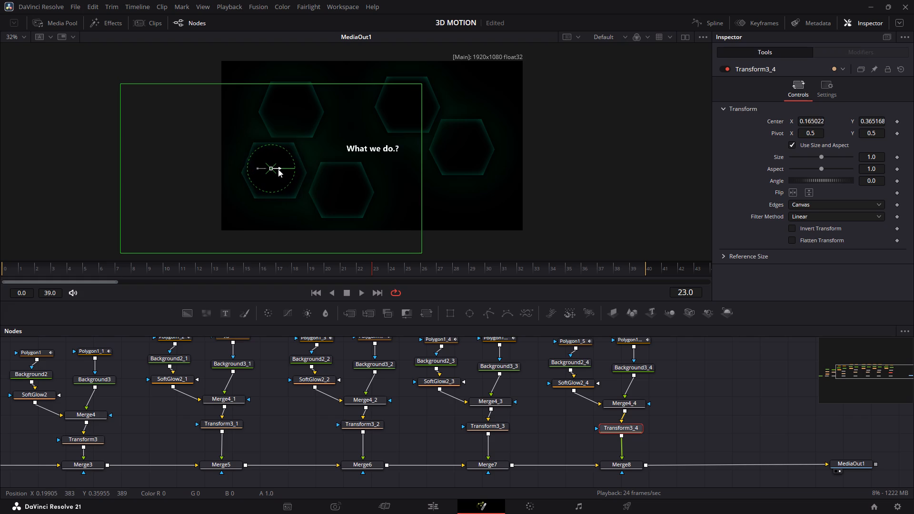
left_click_drag(278, 169, 278, 170)
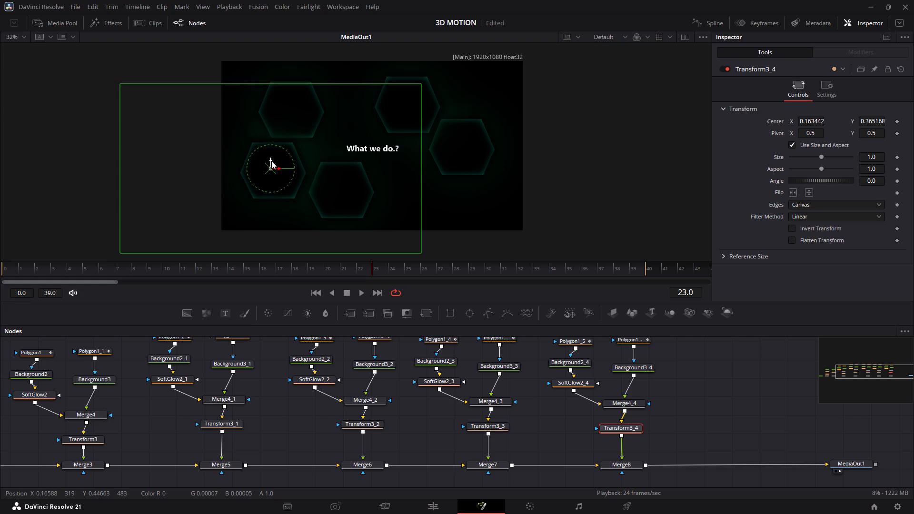
left_click_drag(268, 158, 268, 161)
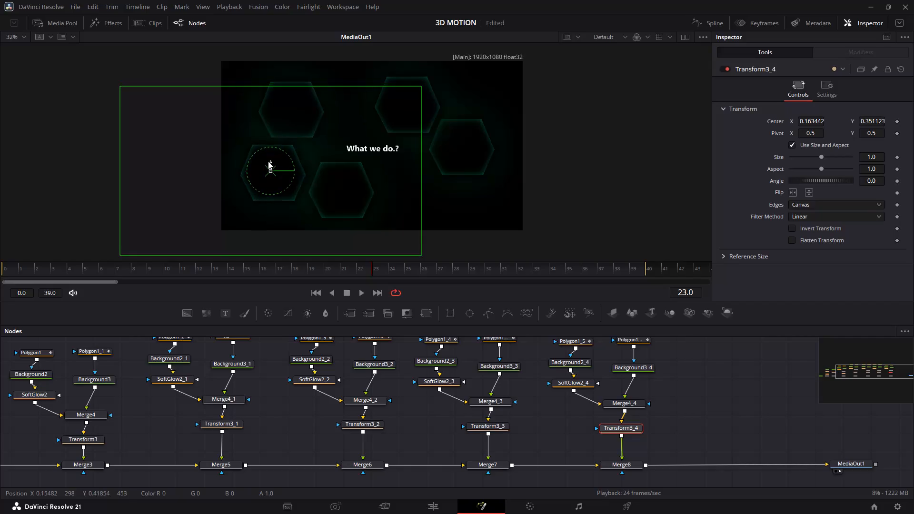
left_click_drag(268, 161, 268, 163)
double_click(750, 425)
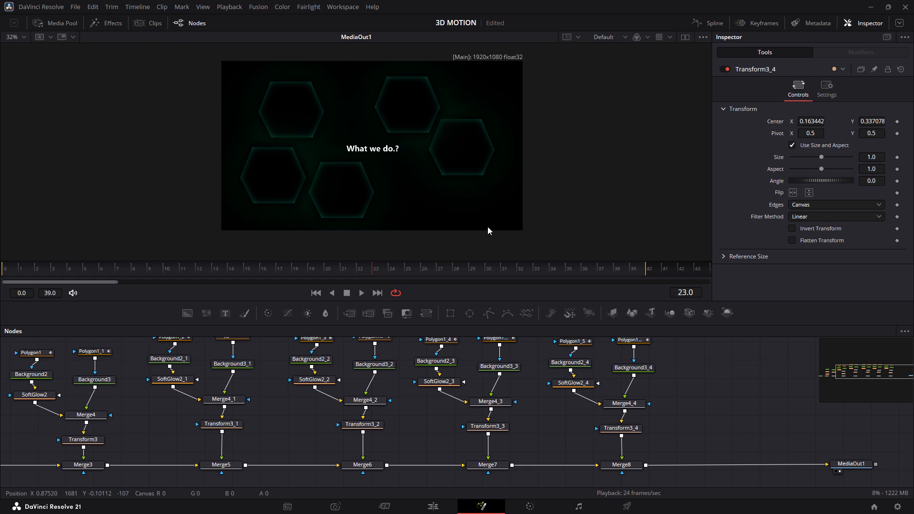
Play the title animation several times to review the text transition from wayelora.com to "What we do.?" with the hexagons around it.
left_click(360, 269)
left_click(375, 272)
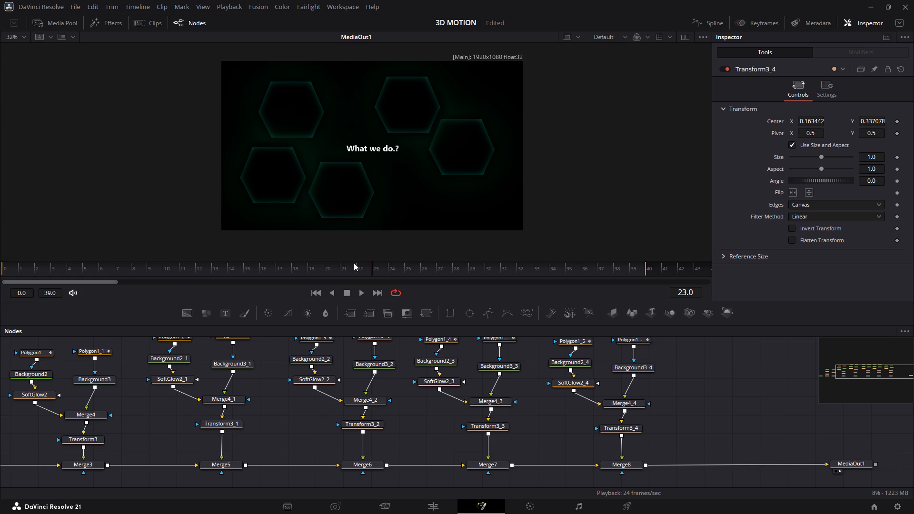
left_click(353, 263)
left_click(323, 271)
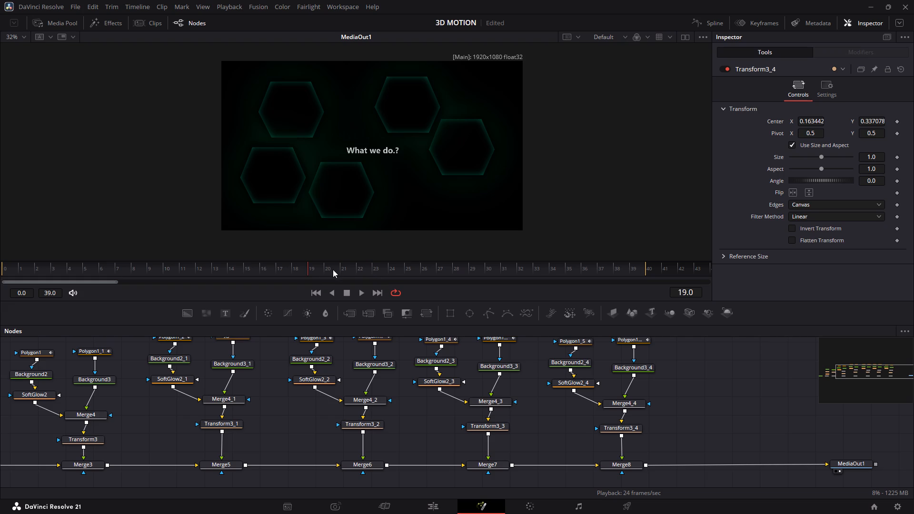
key("space")
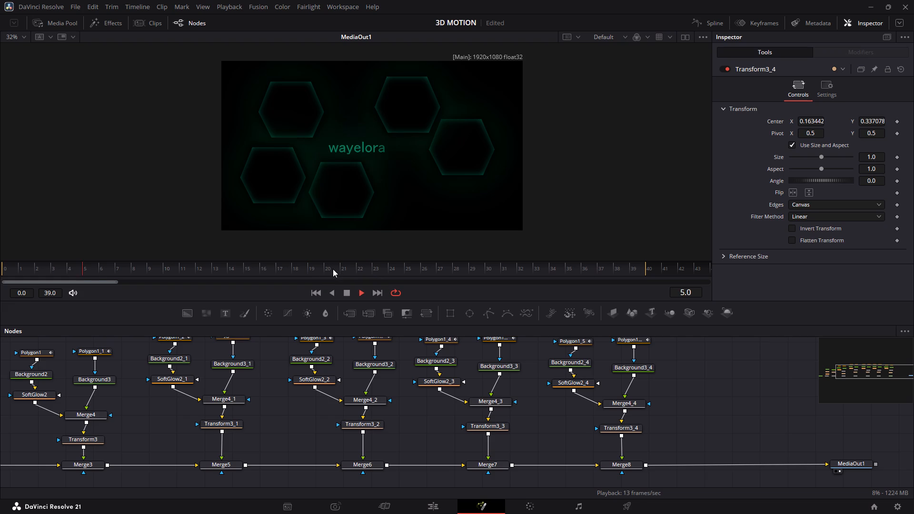
key("space")
key("space")
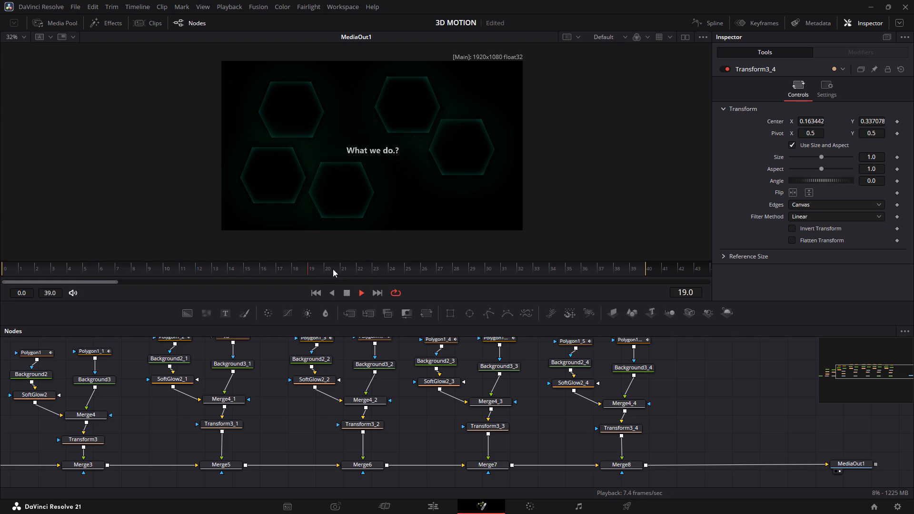
key("space")
key("space")
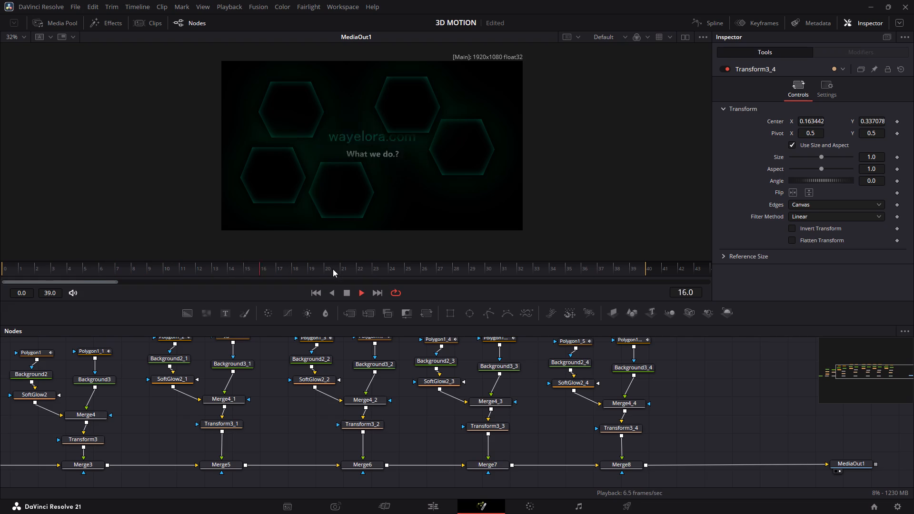
key("space")
key("space")
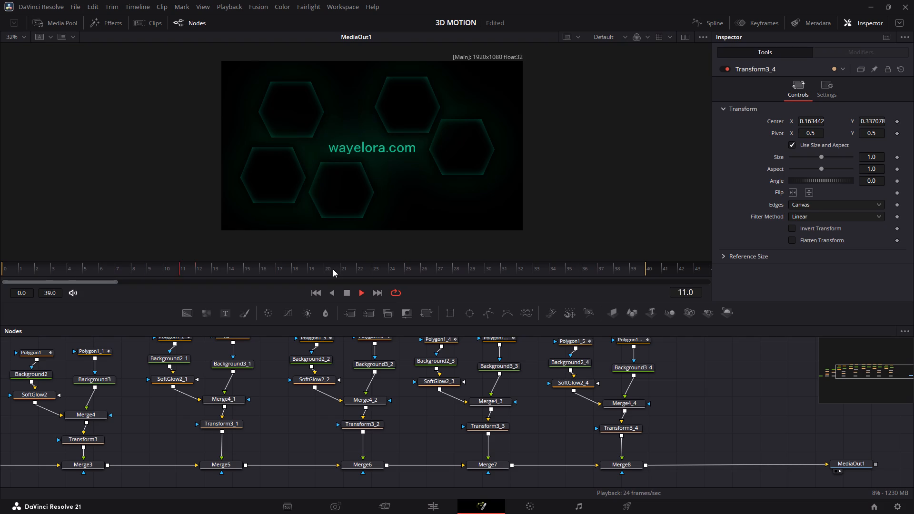
key("space")
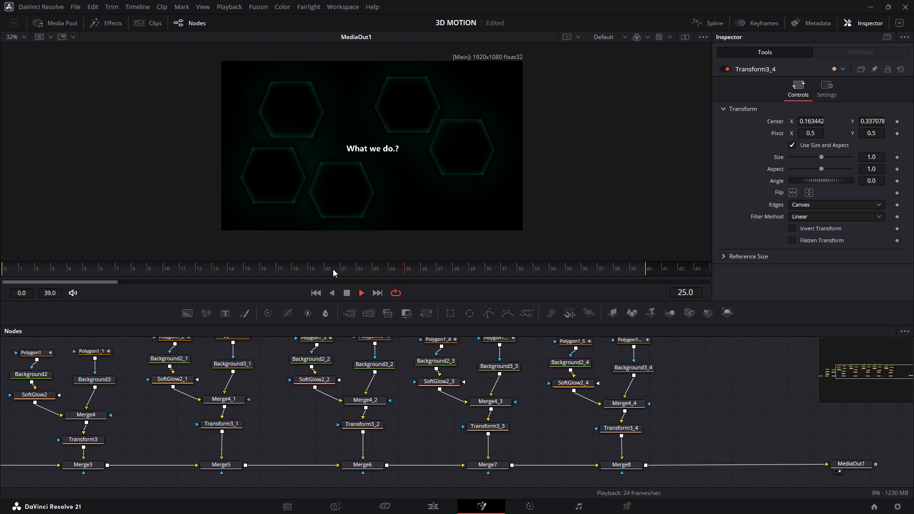
Step frame by frame between frames 18 and 25 to check when the "What we do.?" text finishes animating, stopping at frame 23.
key("Left")
key("Left")
key("Left")
key("Left")
key("Left")
key("Left")
key("Left")
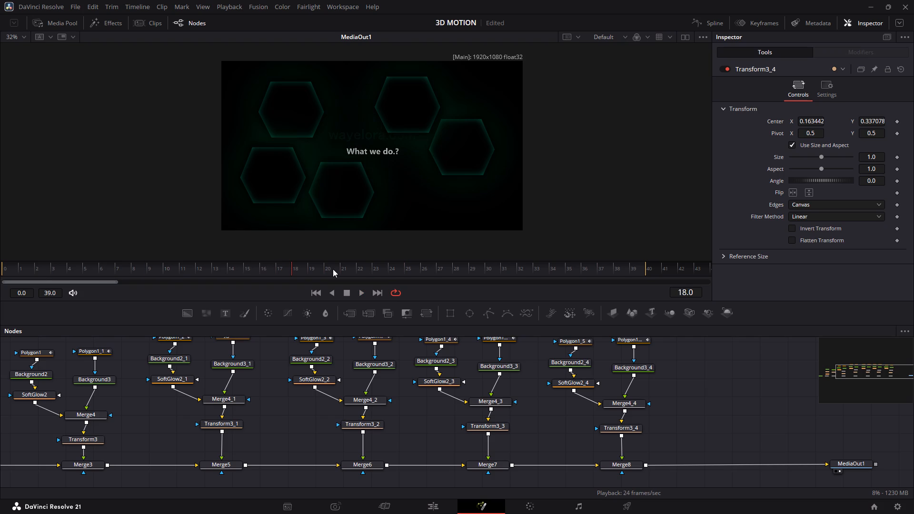
key("Right")
key("Right")
key("Right")
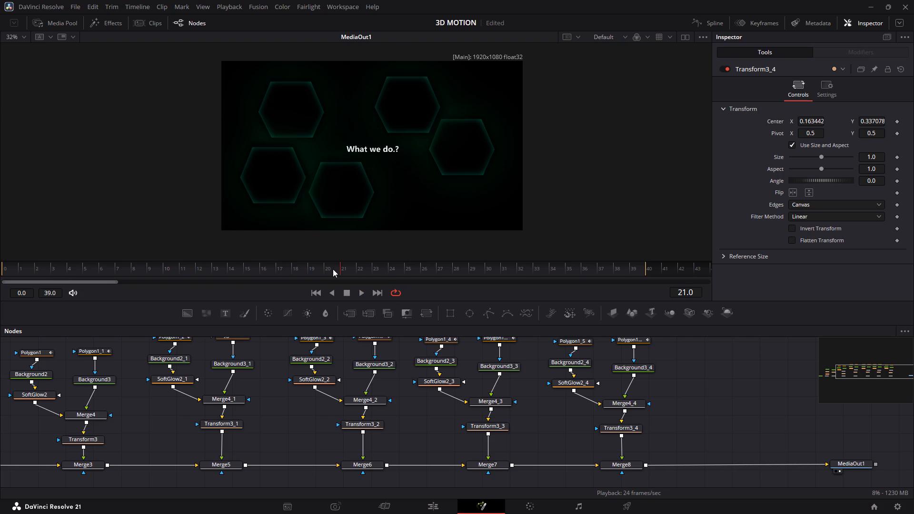
key("Right")
key("Right")
key("Left")
key("Right")
Set the Global In of Background2, the first hexagon's green background, to frame 23.
scroll(248, 411, "right", 2)
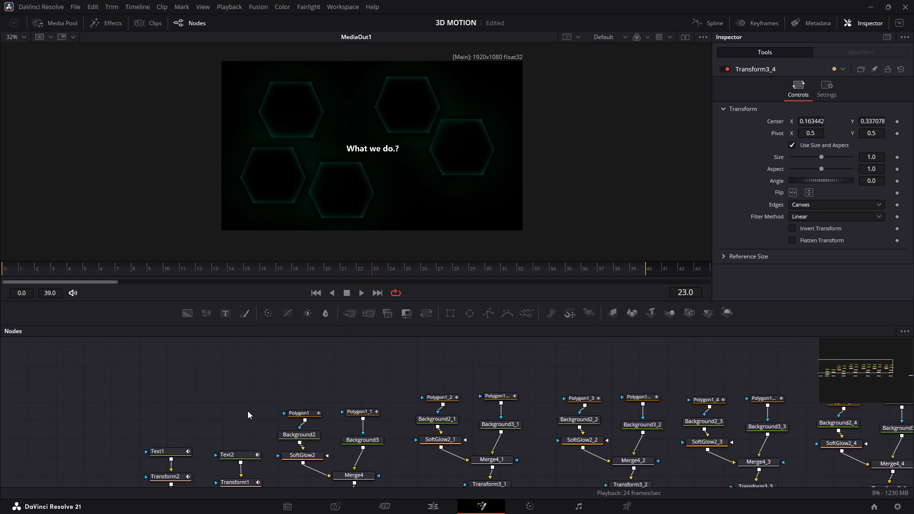
scroll(248, 411, "right", 2)
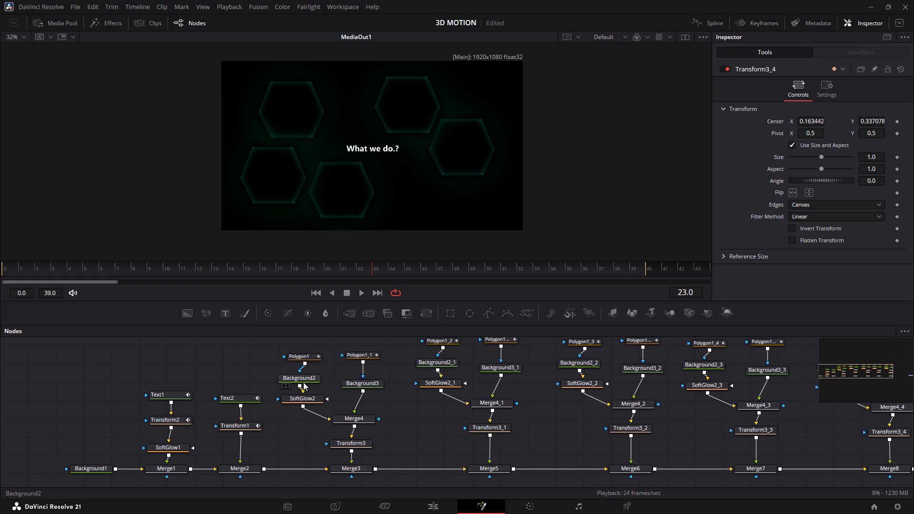
left_click(304, 379)
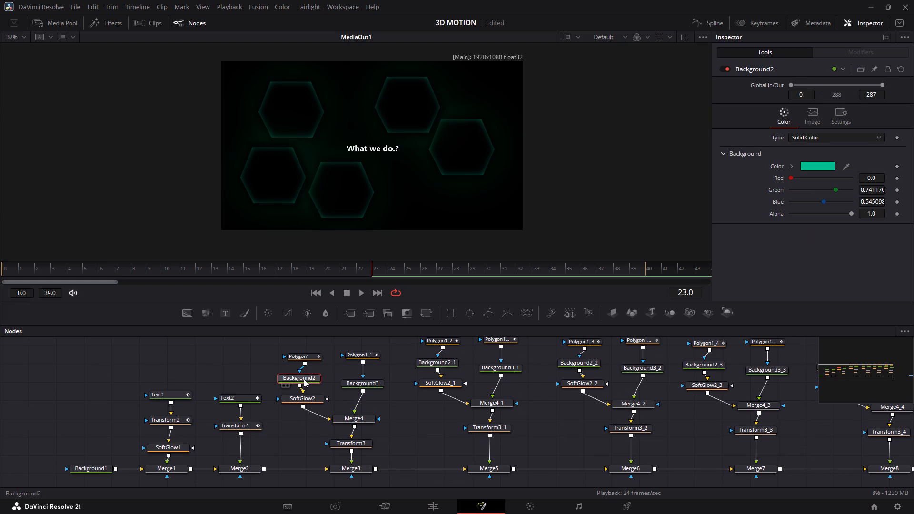
left_click(805, 94)
key("BackSpace")
type("23")
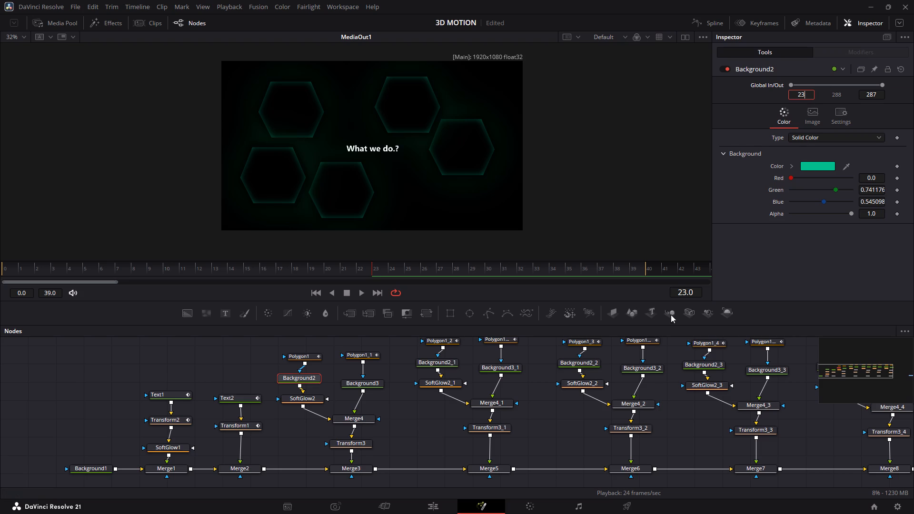
Set the Global In of Background3, the first hexagon's black background, to frame 23.
left_click(358, 385)
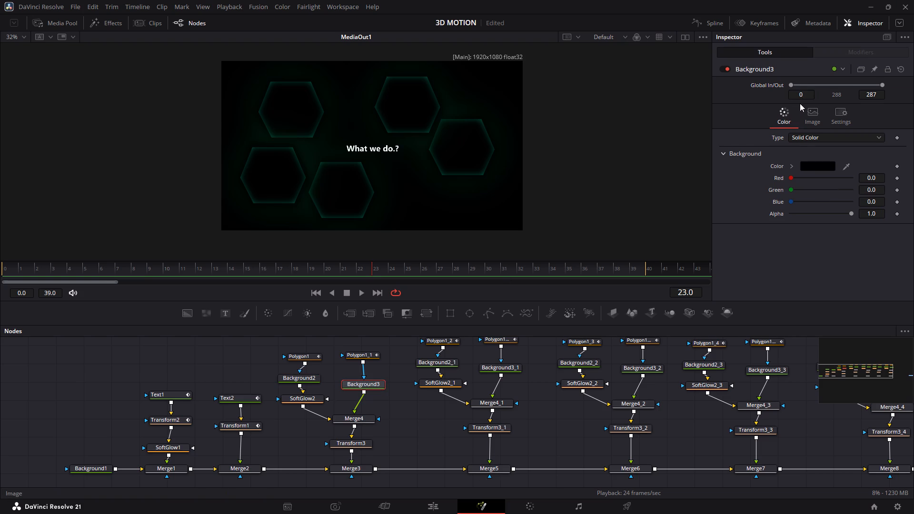
left_click(803, 96)
key("BackSpace")
type("23")
left_click(677, 434)
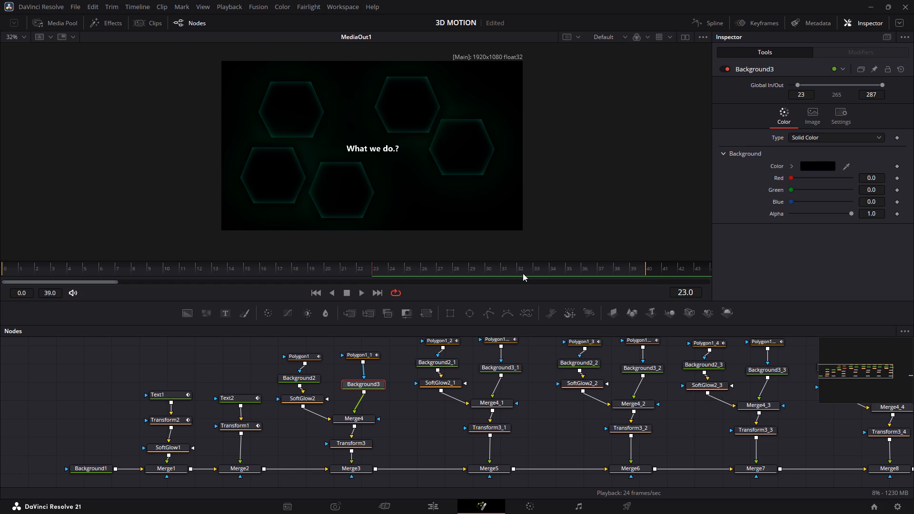
Step back and forth between frames 22 and 23 to check when the first hexagon appears, stopping at frame 23.
key("Left")
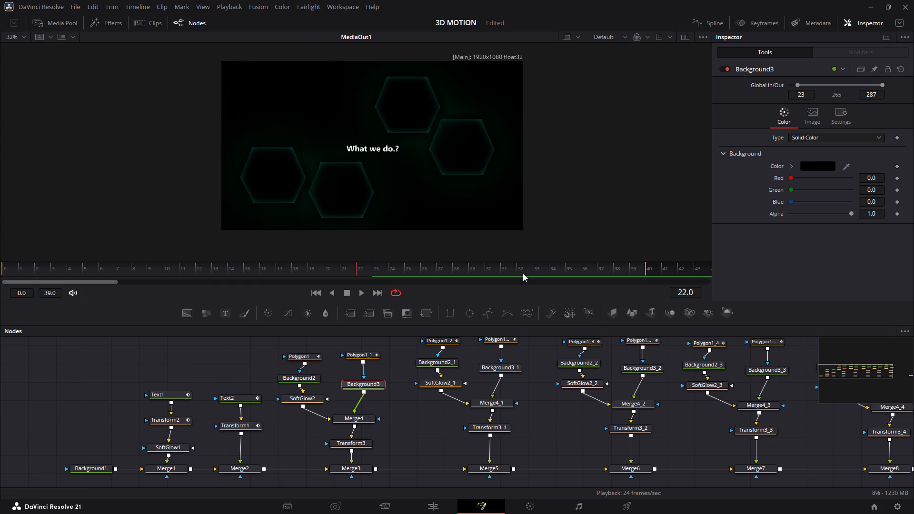
key("Right")
key("Left")
key("Right")
key("Left")
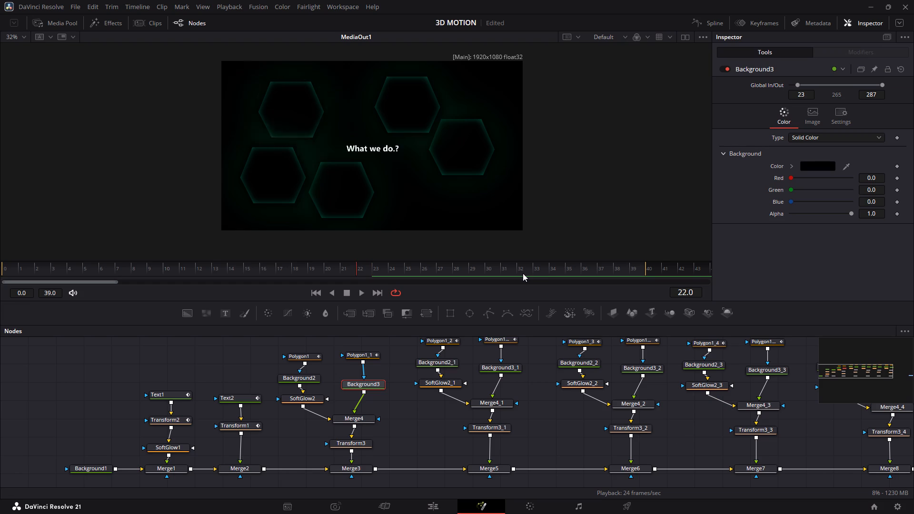
key("Right")
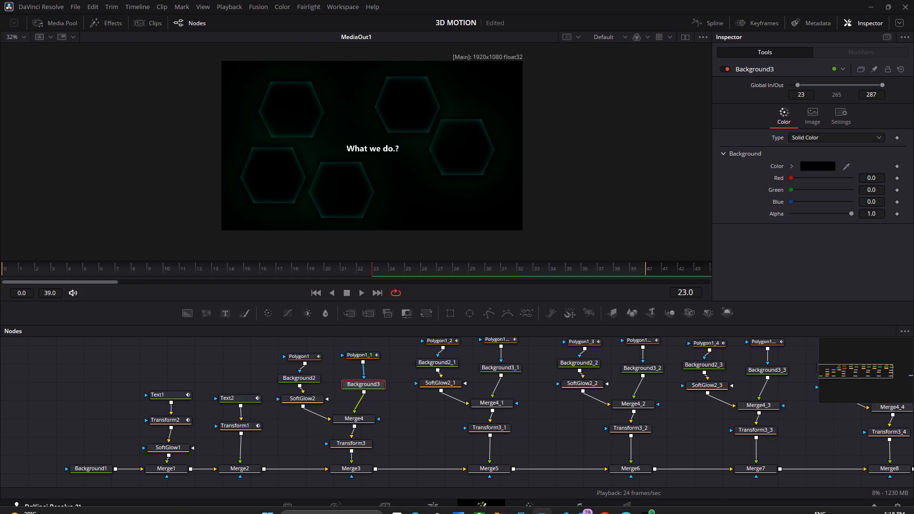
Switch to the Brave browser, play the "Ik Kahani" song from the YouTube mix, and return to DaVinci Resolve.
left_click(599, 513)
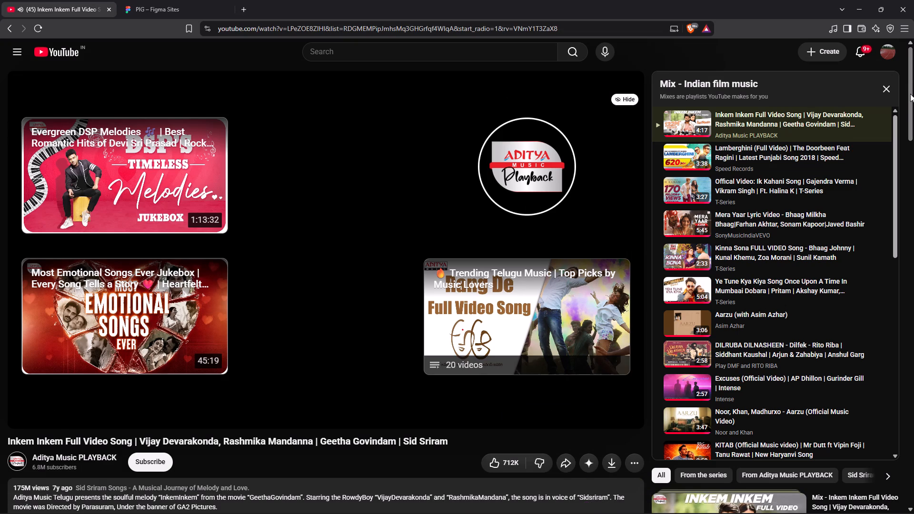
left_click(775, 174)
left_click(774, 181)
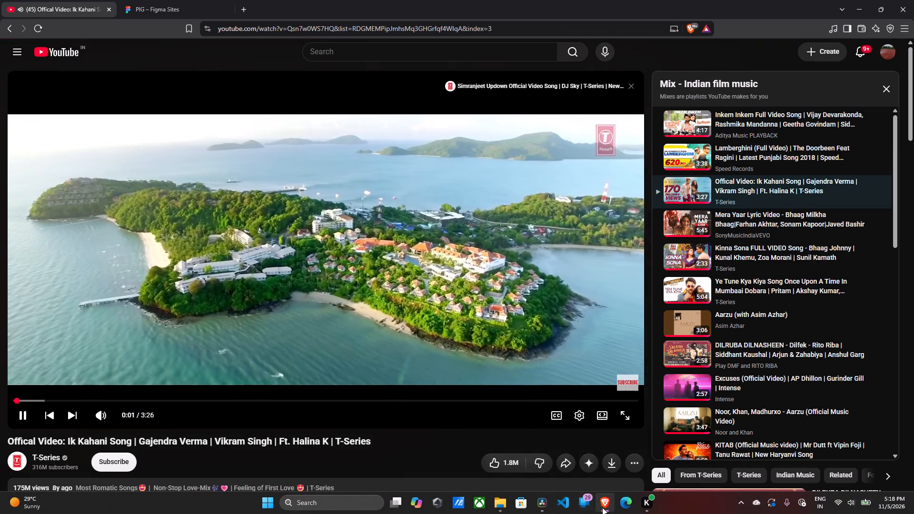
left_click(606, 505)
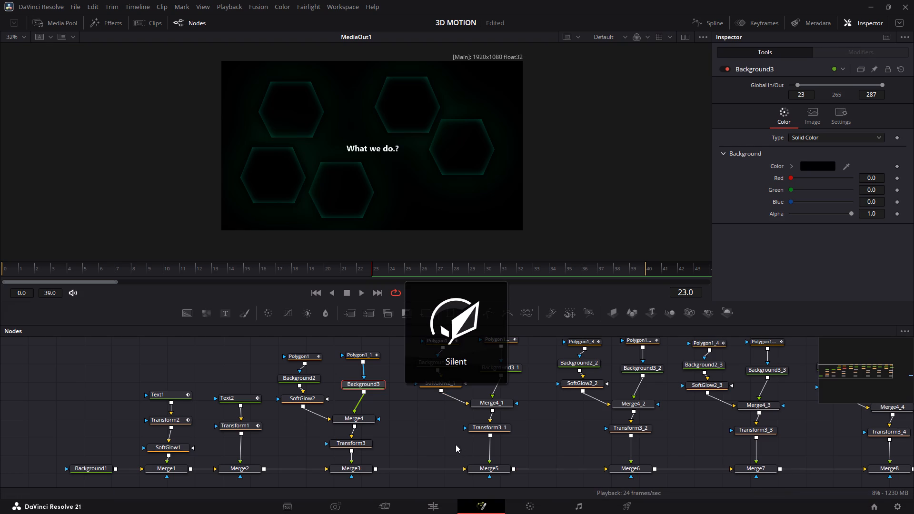
Deselect Background3 and step frame by frame from around frame 23 onward to examine the hexagon timing, stopping at frame 31.
left_click(399, 430)
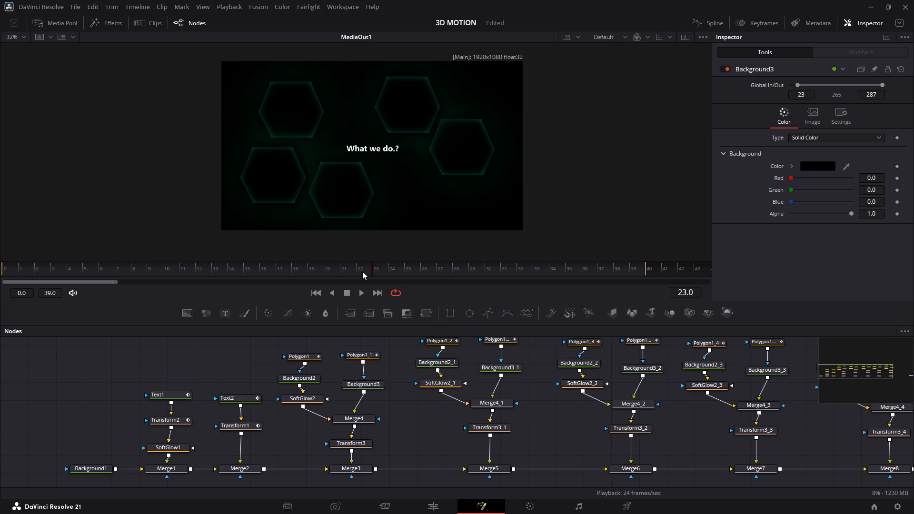
key("Left")
key("Right")
key("Right")
key("Right")
key("Right")
key("Right")
key("Right")
key("Right")
key("Right")
key("Left")
left_click(484, 270)
key("Right")
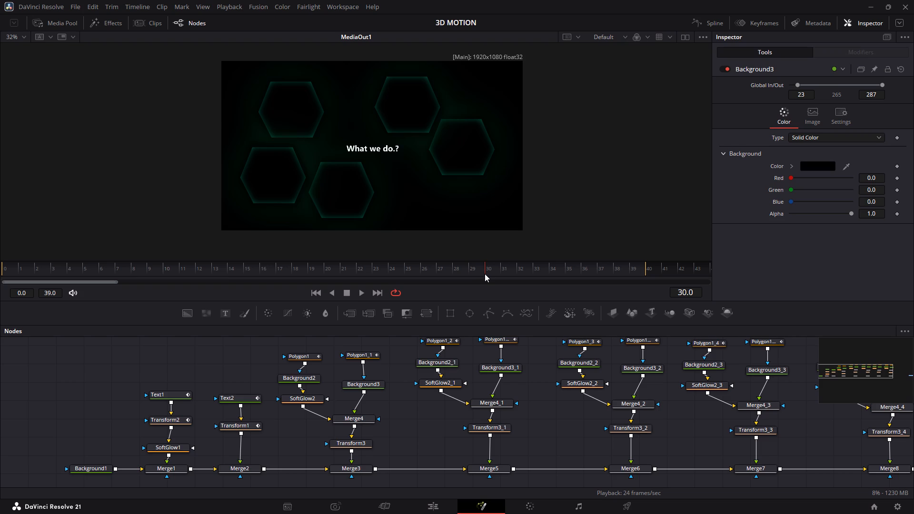
key("Left")
key("Right")
key("Right")
key("Left")
key("Right")
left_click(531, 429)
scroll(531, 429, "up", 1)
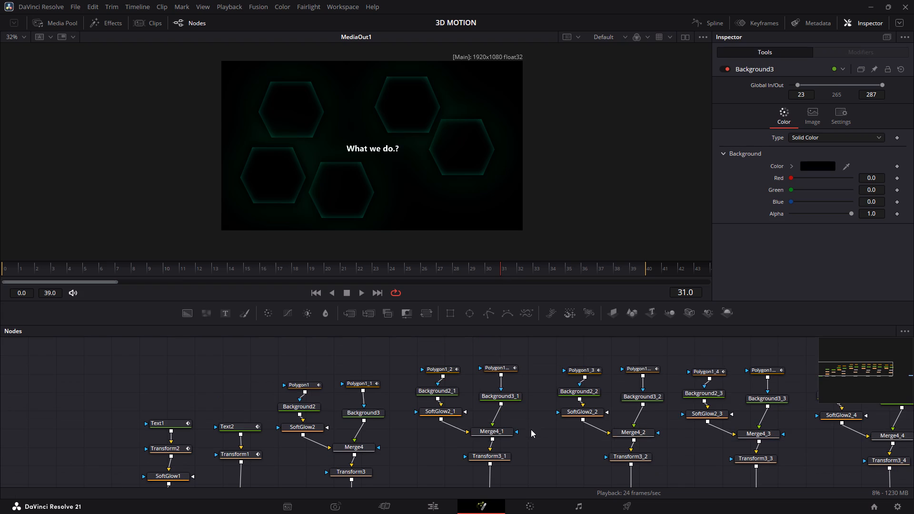